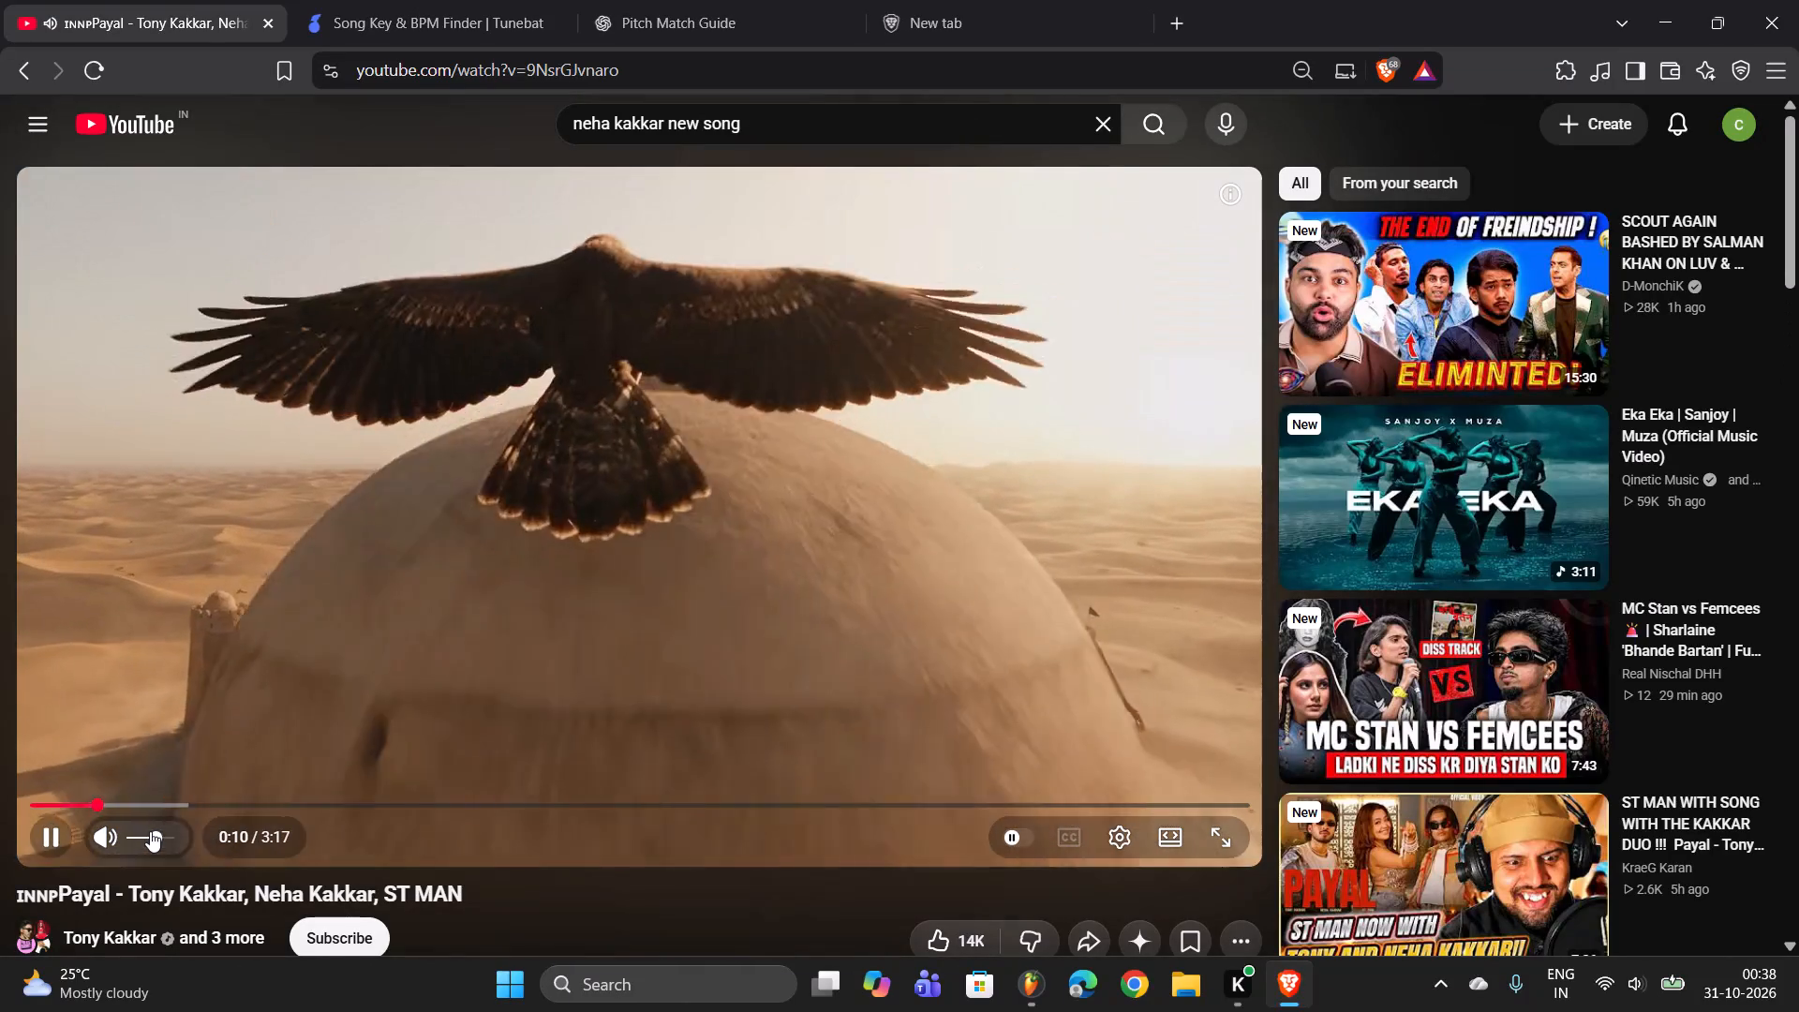
# Adjust the playback volume of the Payal music video.
pyautogui.click(150, 831)
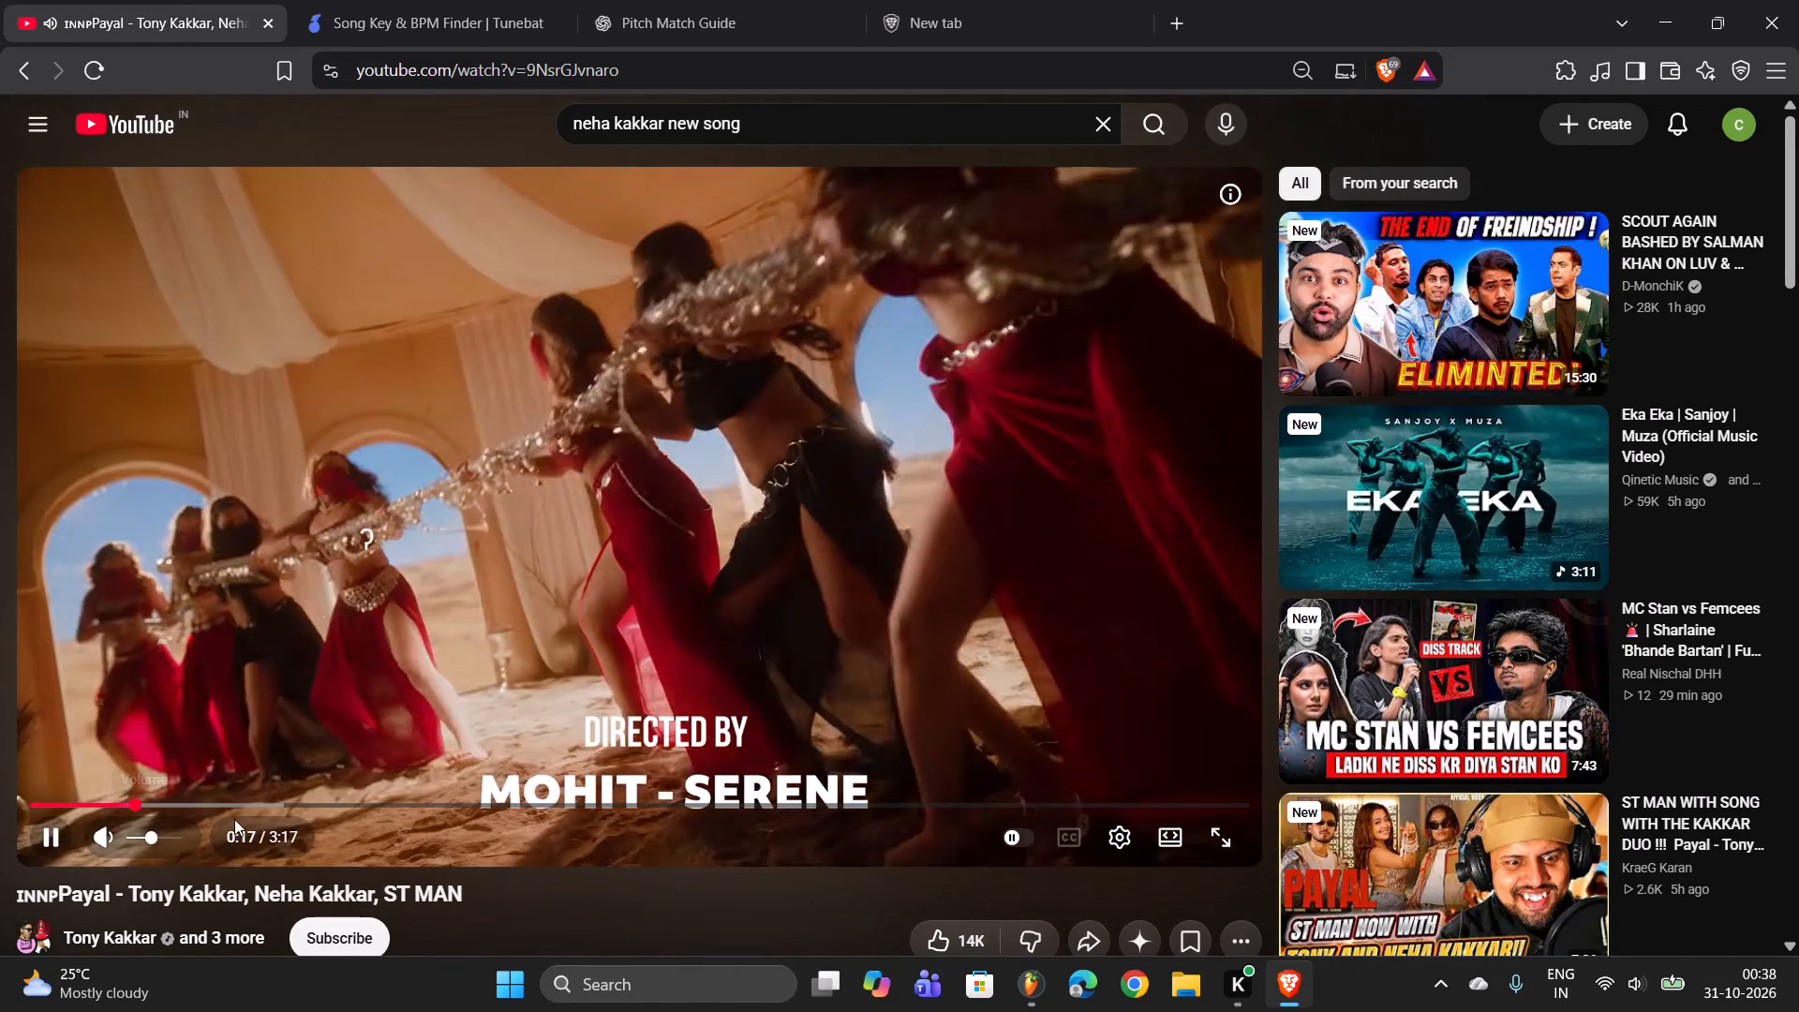
# Expand the Payal video's description and examine its credits and the viewer comments.
pyautogui.scroll(-4, 307, 766)
pyautogui.click(445, 562)
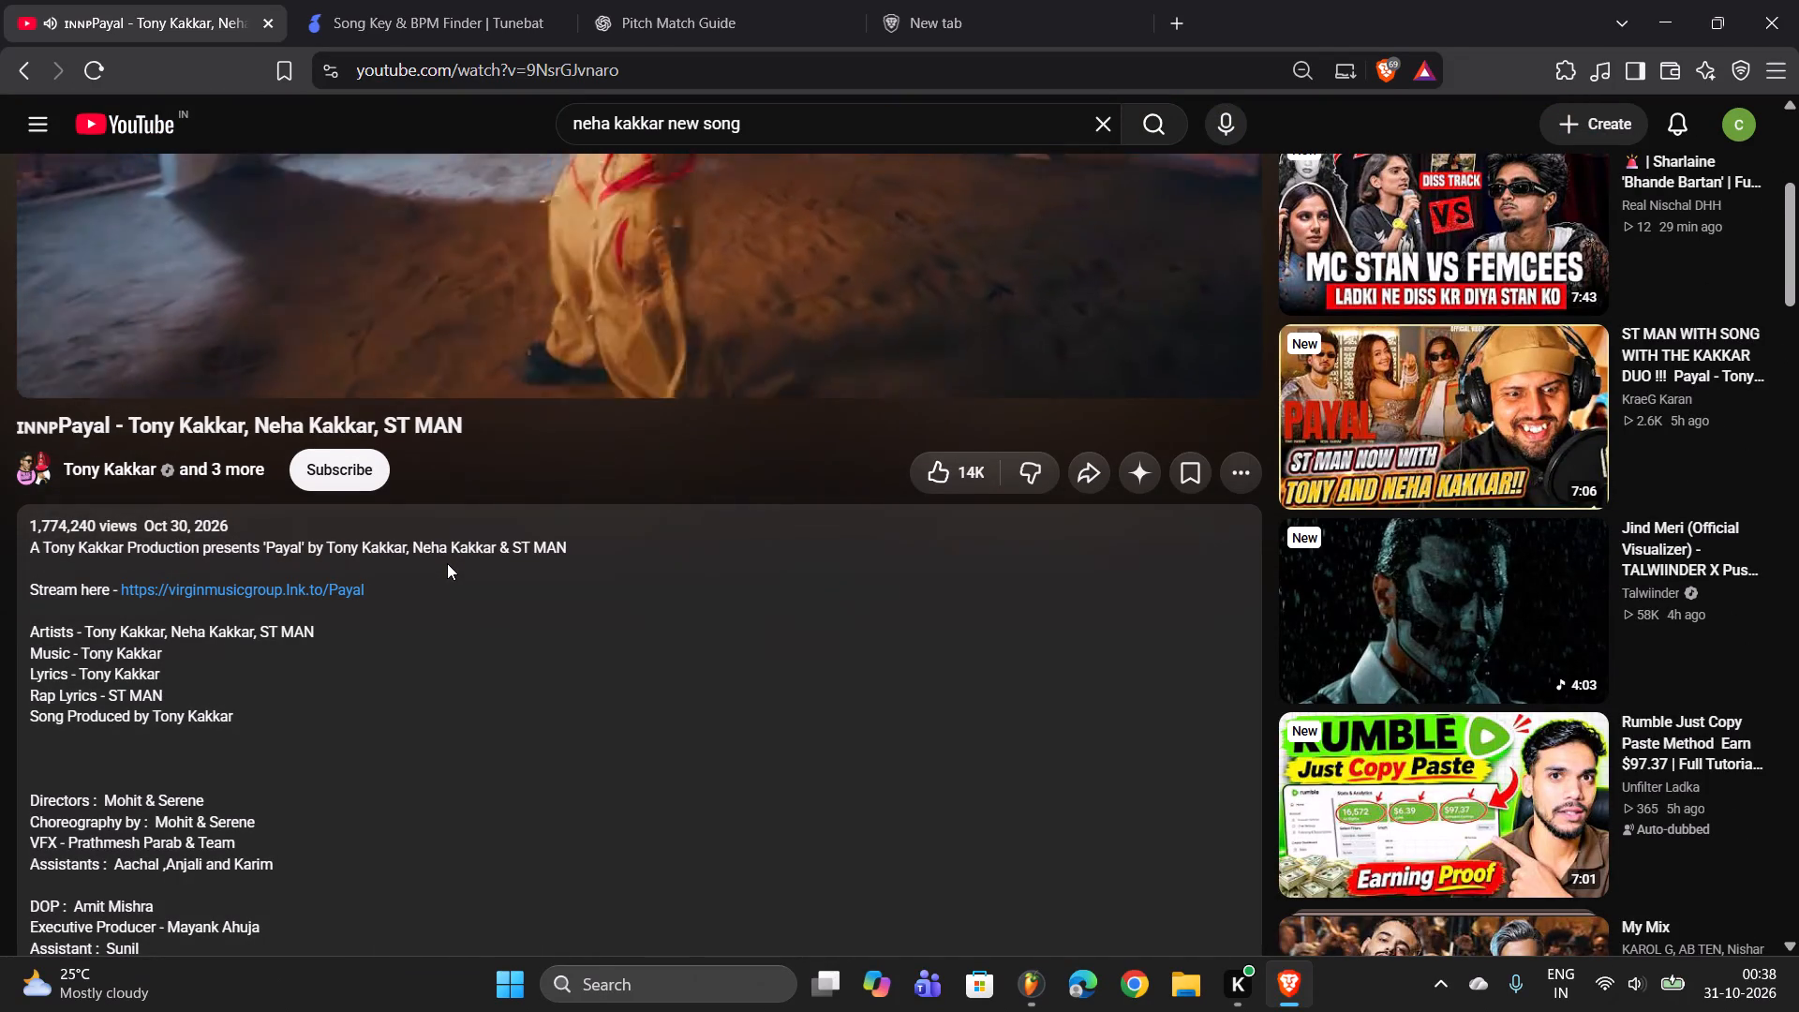
pyautogui.scroll(-5, 447, 563)
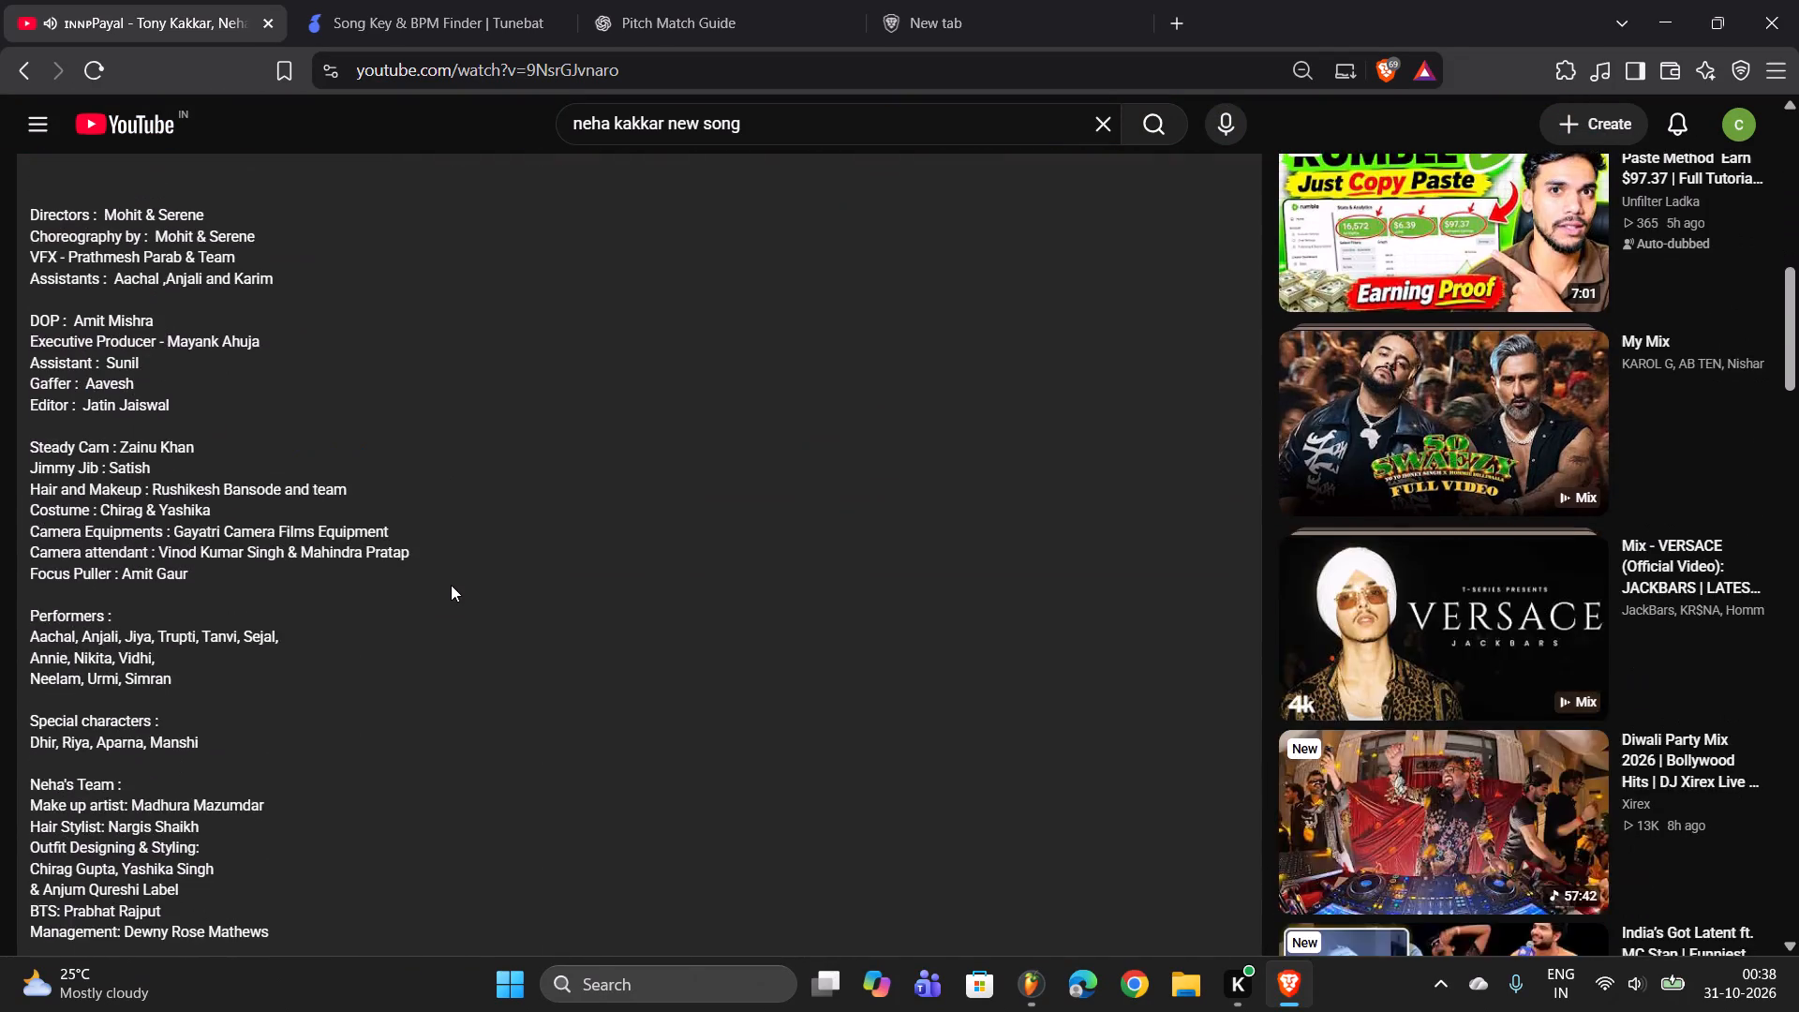
pyautogui.scroll(-15, 452, 597)
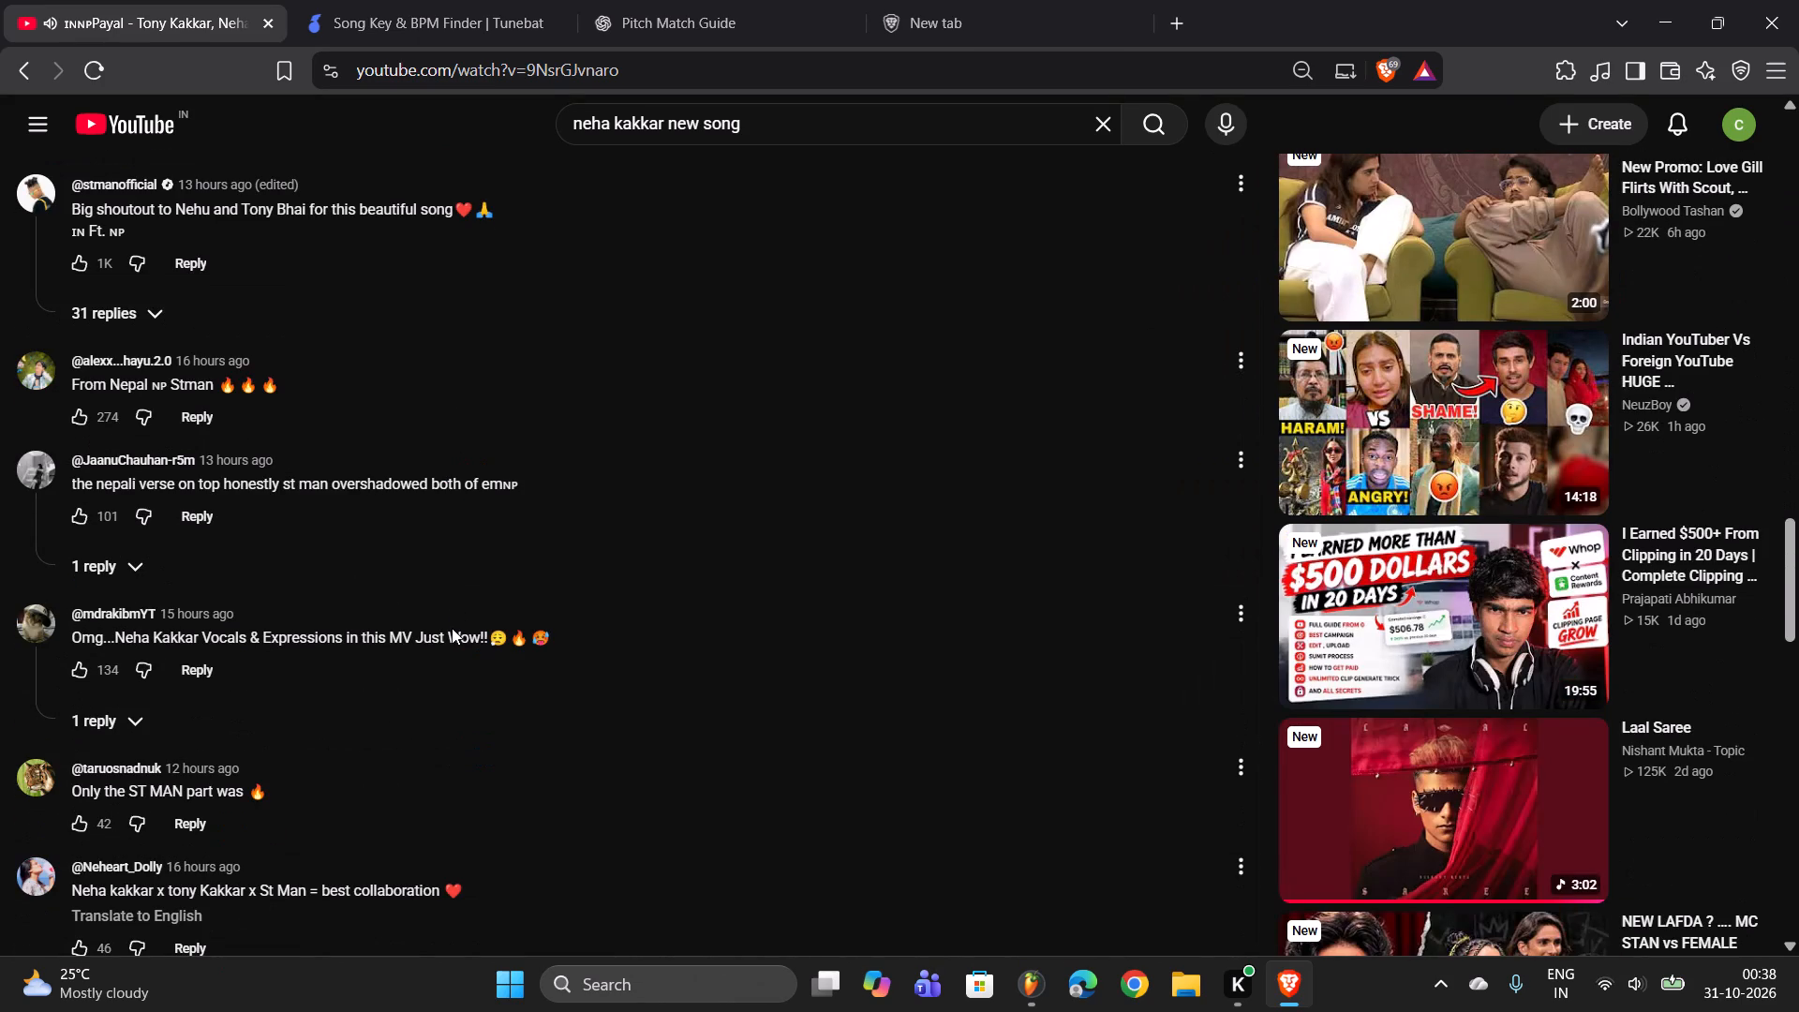
pyautogui.scroll(4, 454, 628)
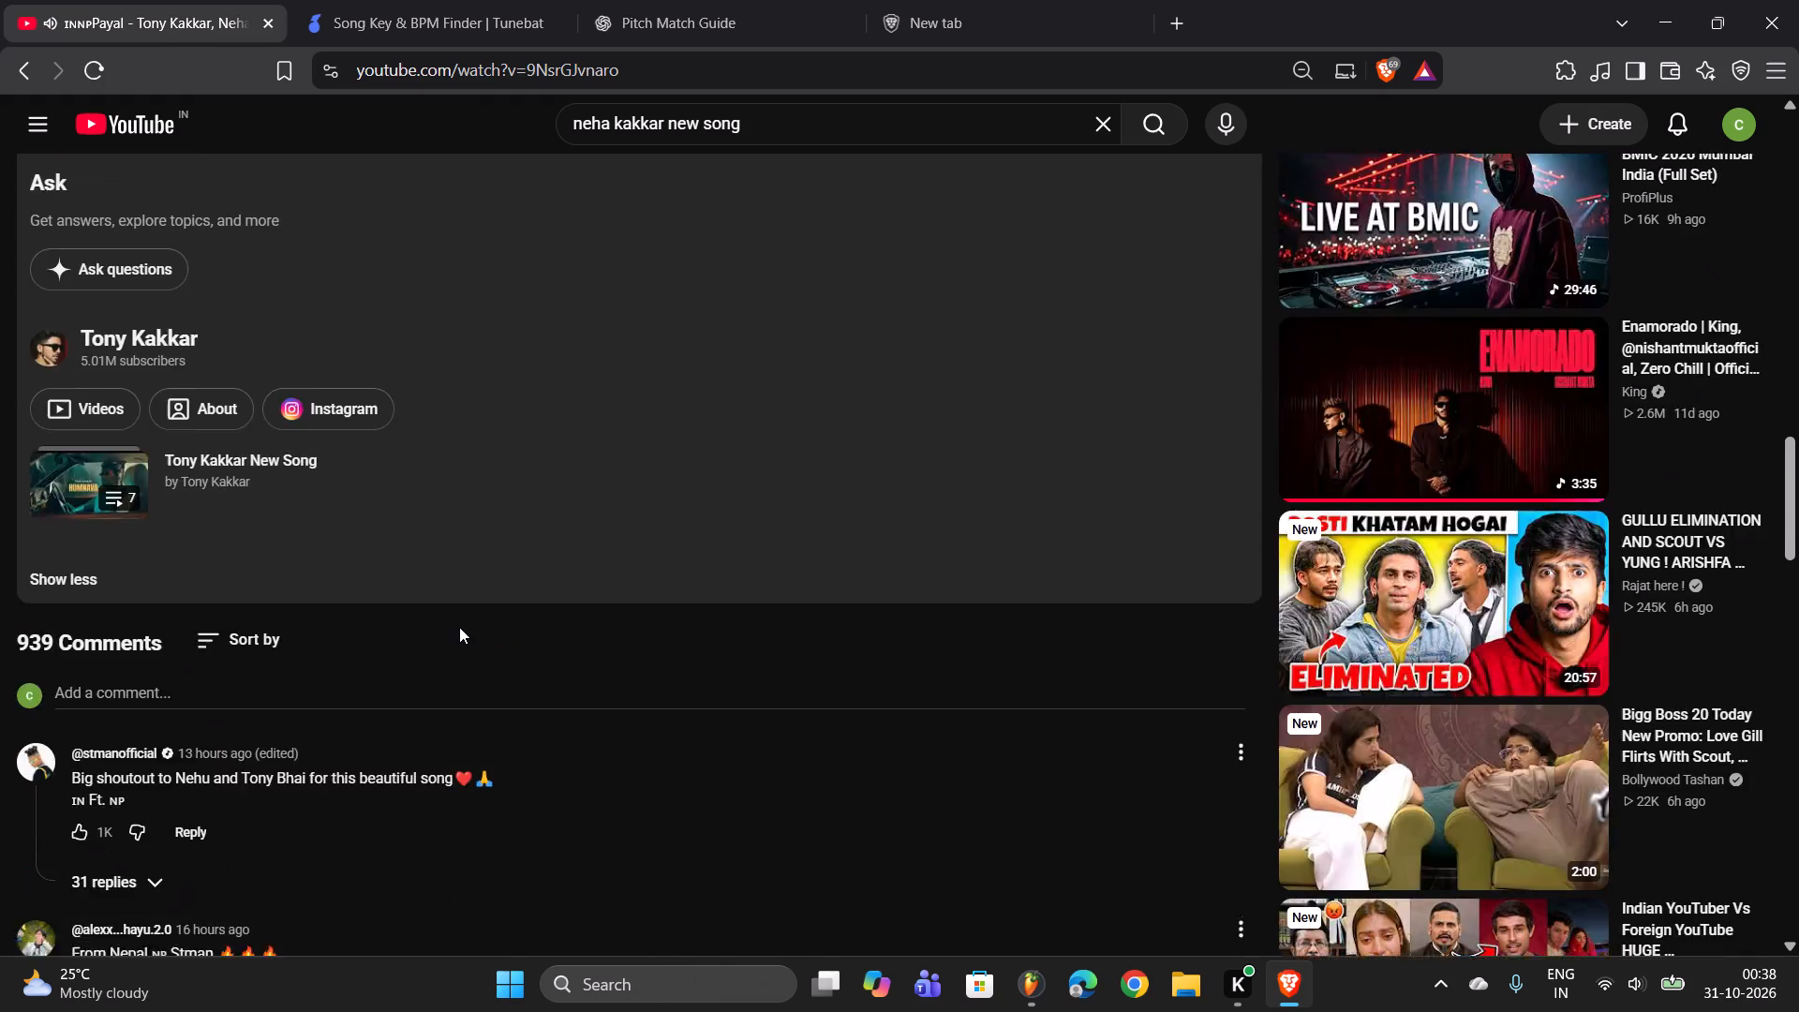
pyautogui.scroll(18, 459, 627)
pyautogui.scroll(2, 602, 599)
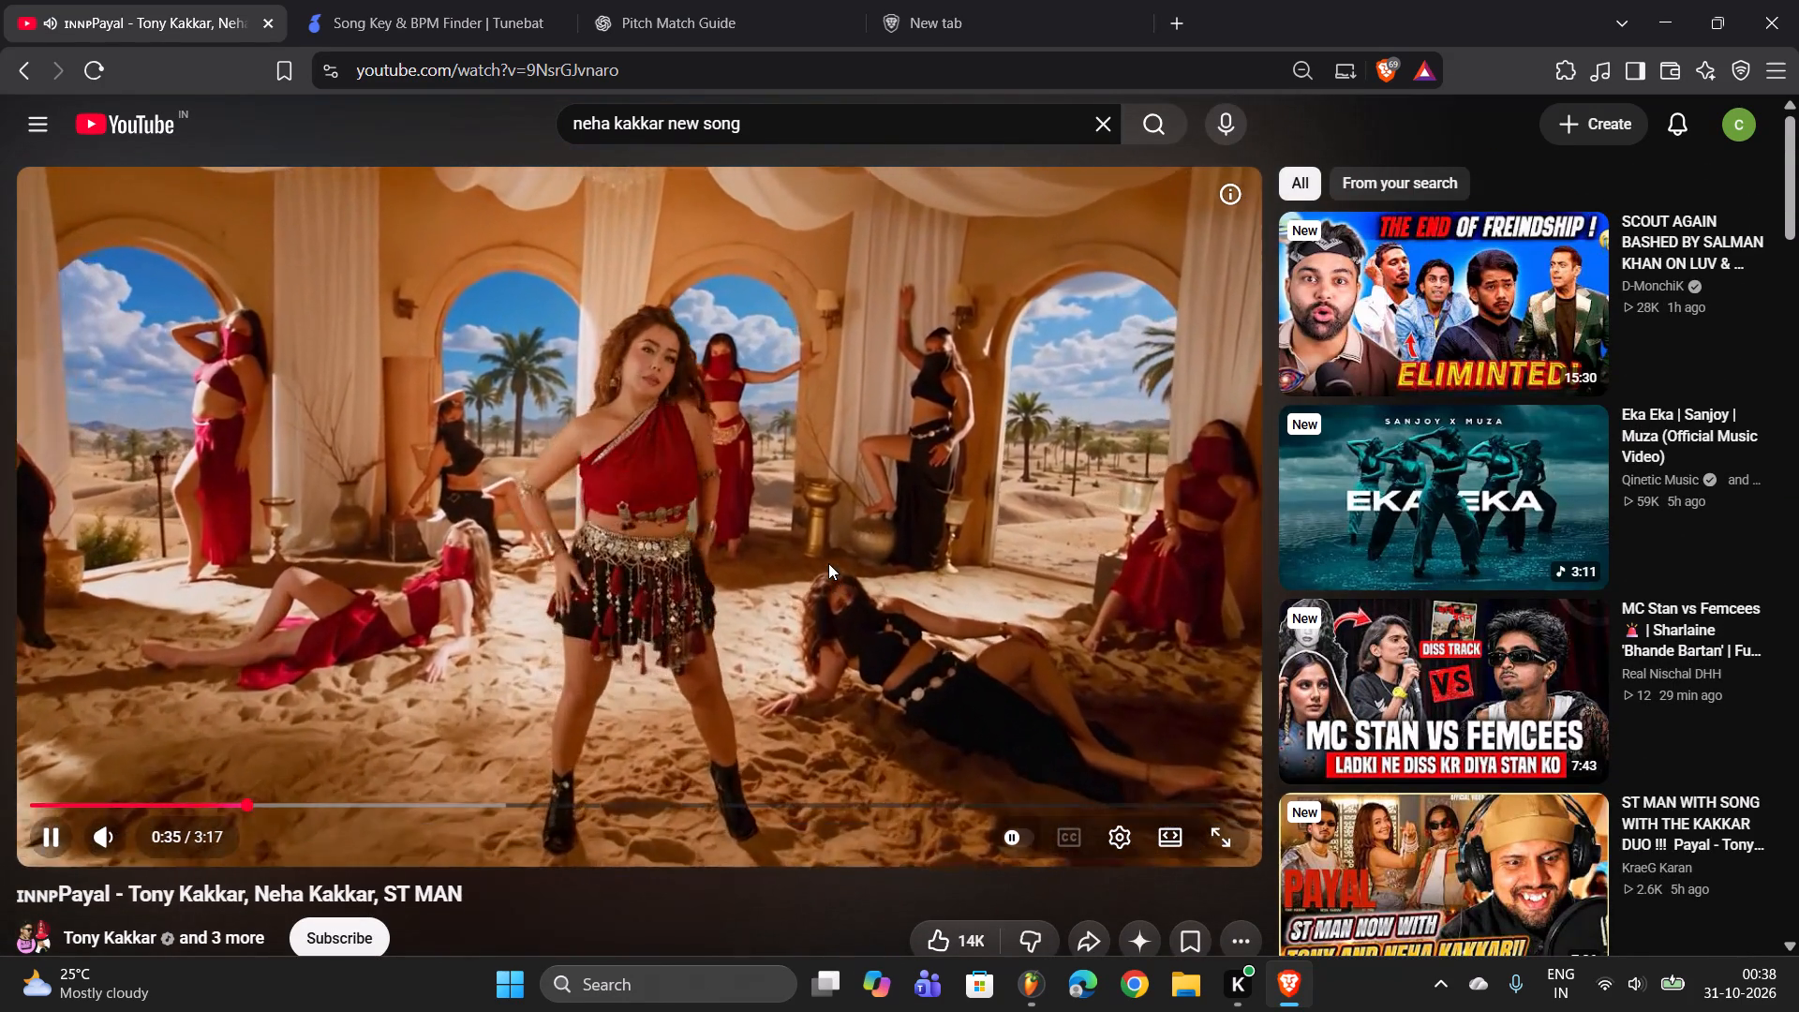
pyautogui.scroll(-3, 824, 575)
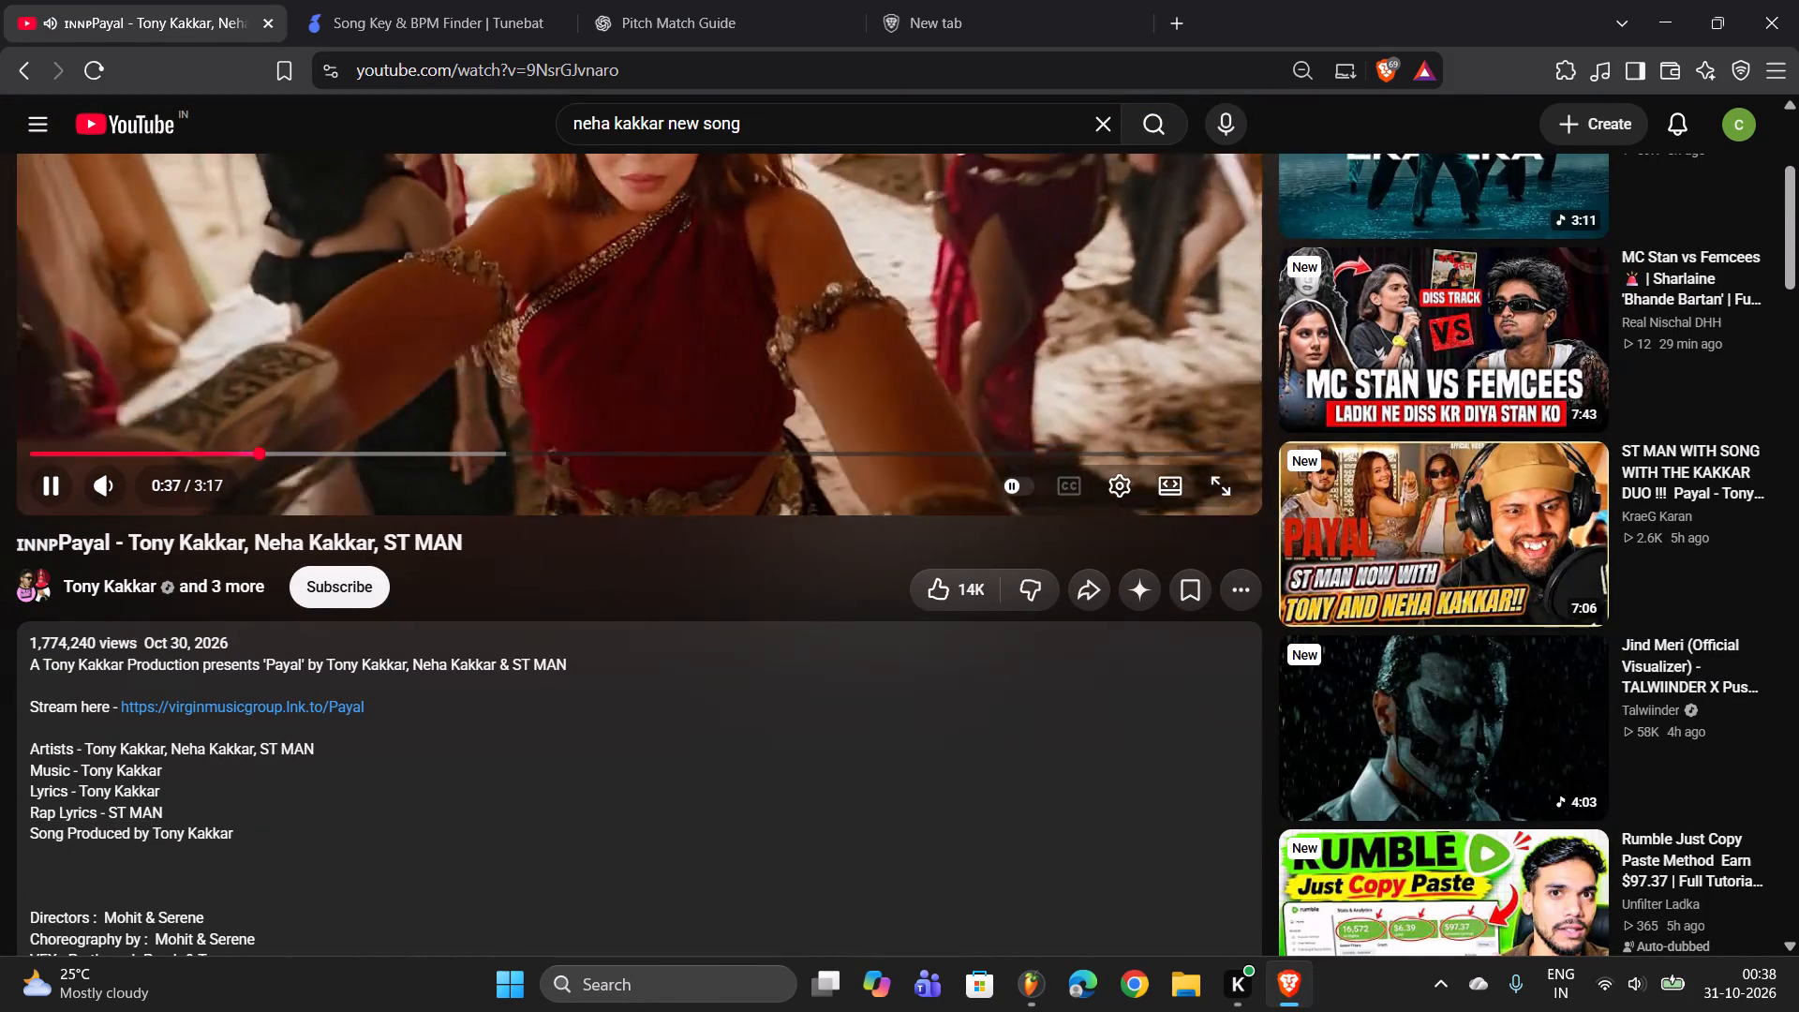
pyautogui.scroll(4, 541, 661)
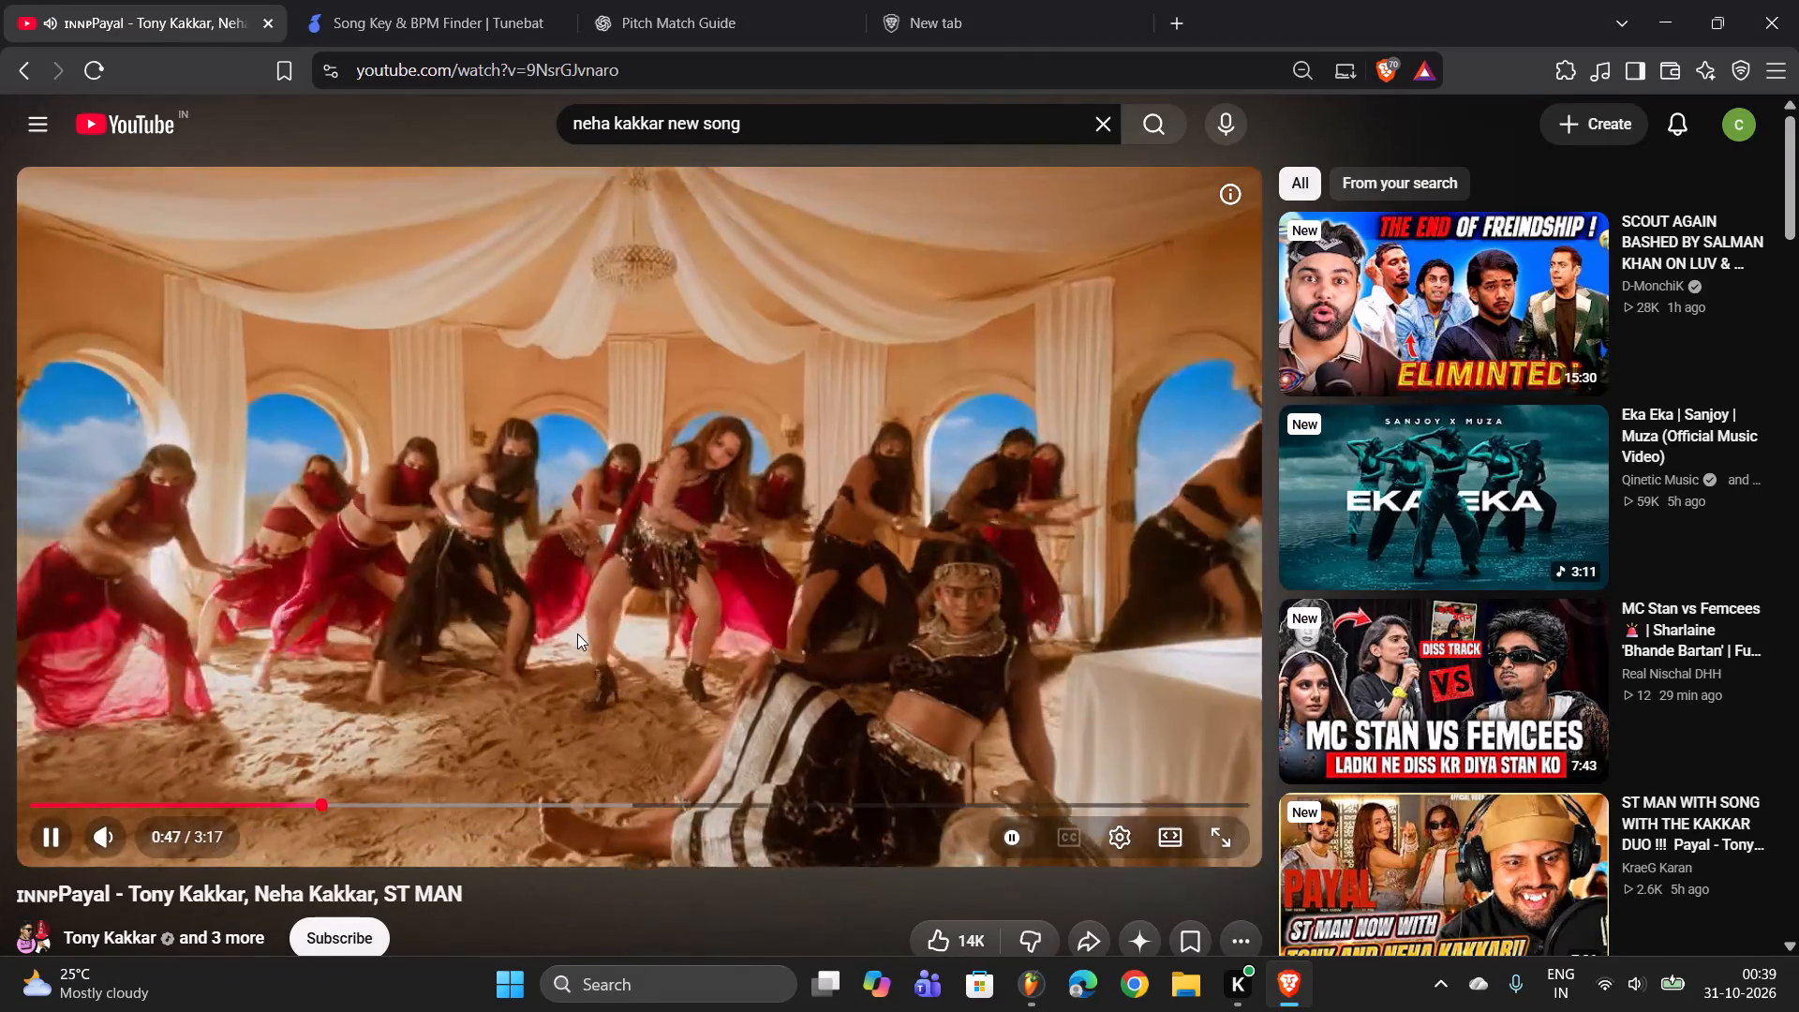
pyautogui.scroll(-3, 587, 702)
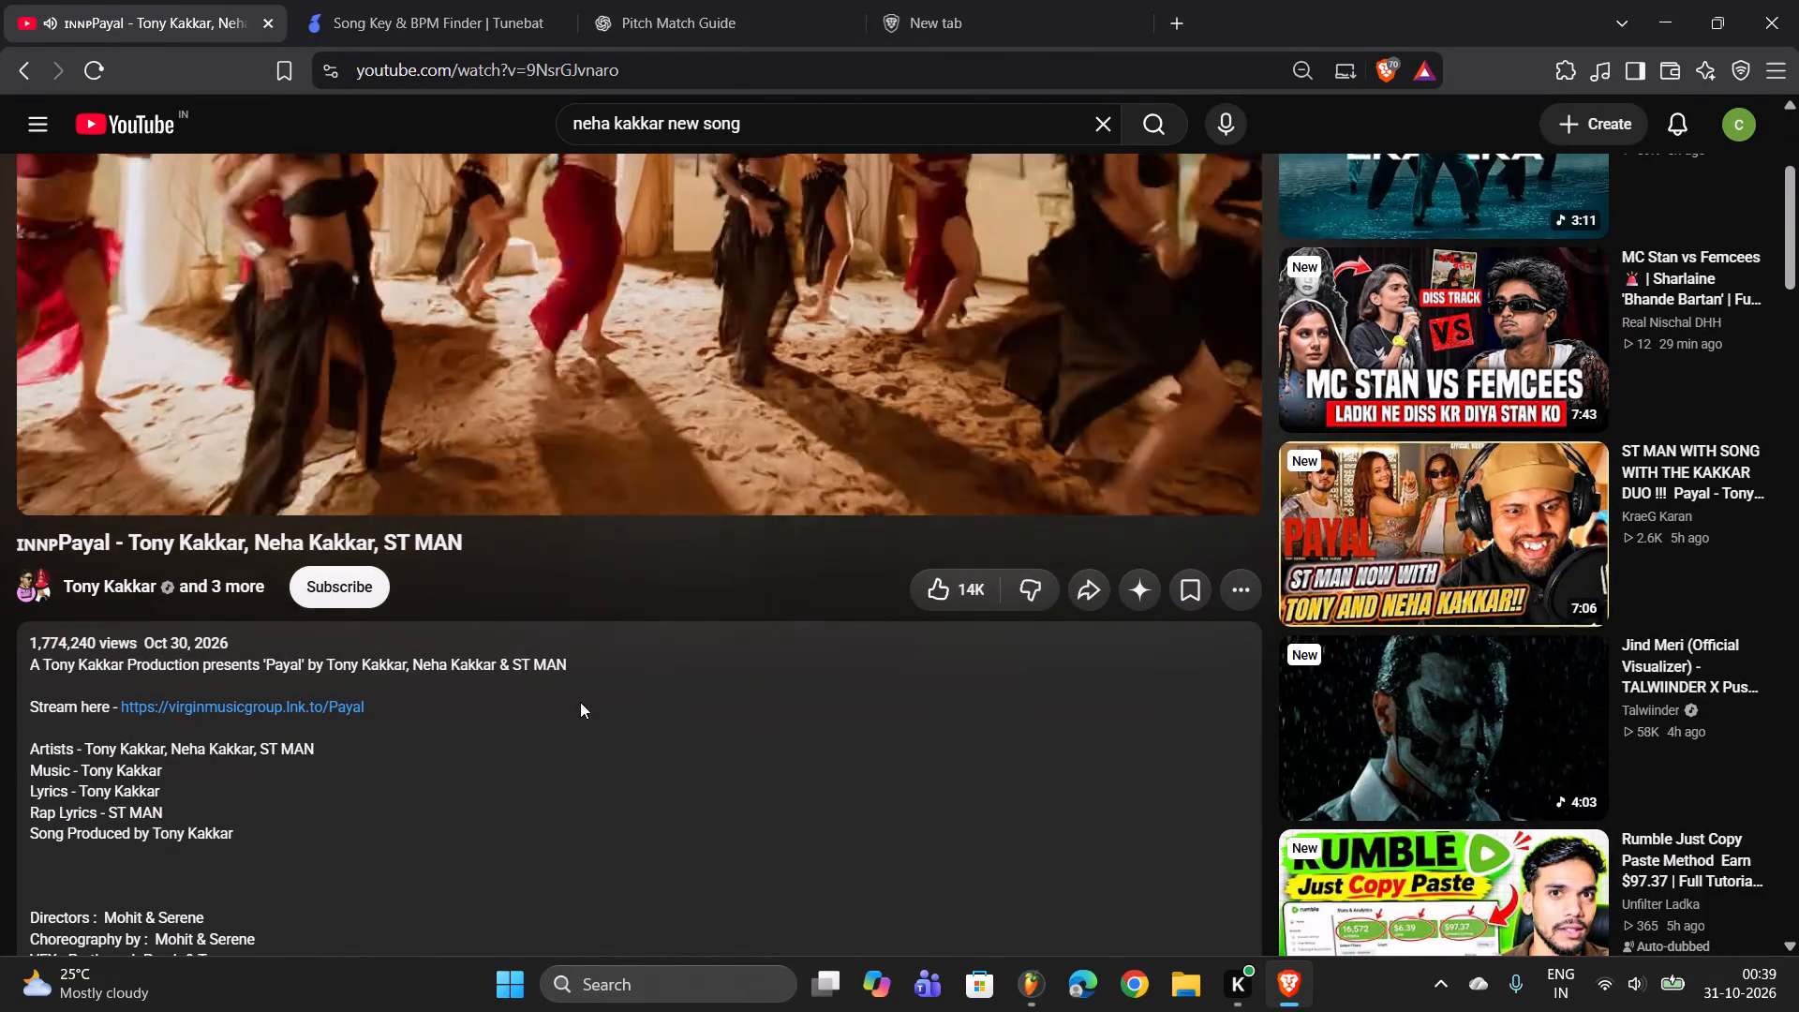
pyautogui.scroll(3, 580, 702)
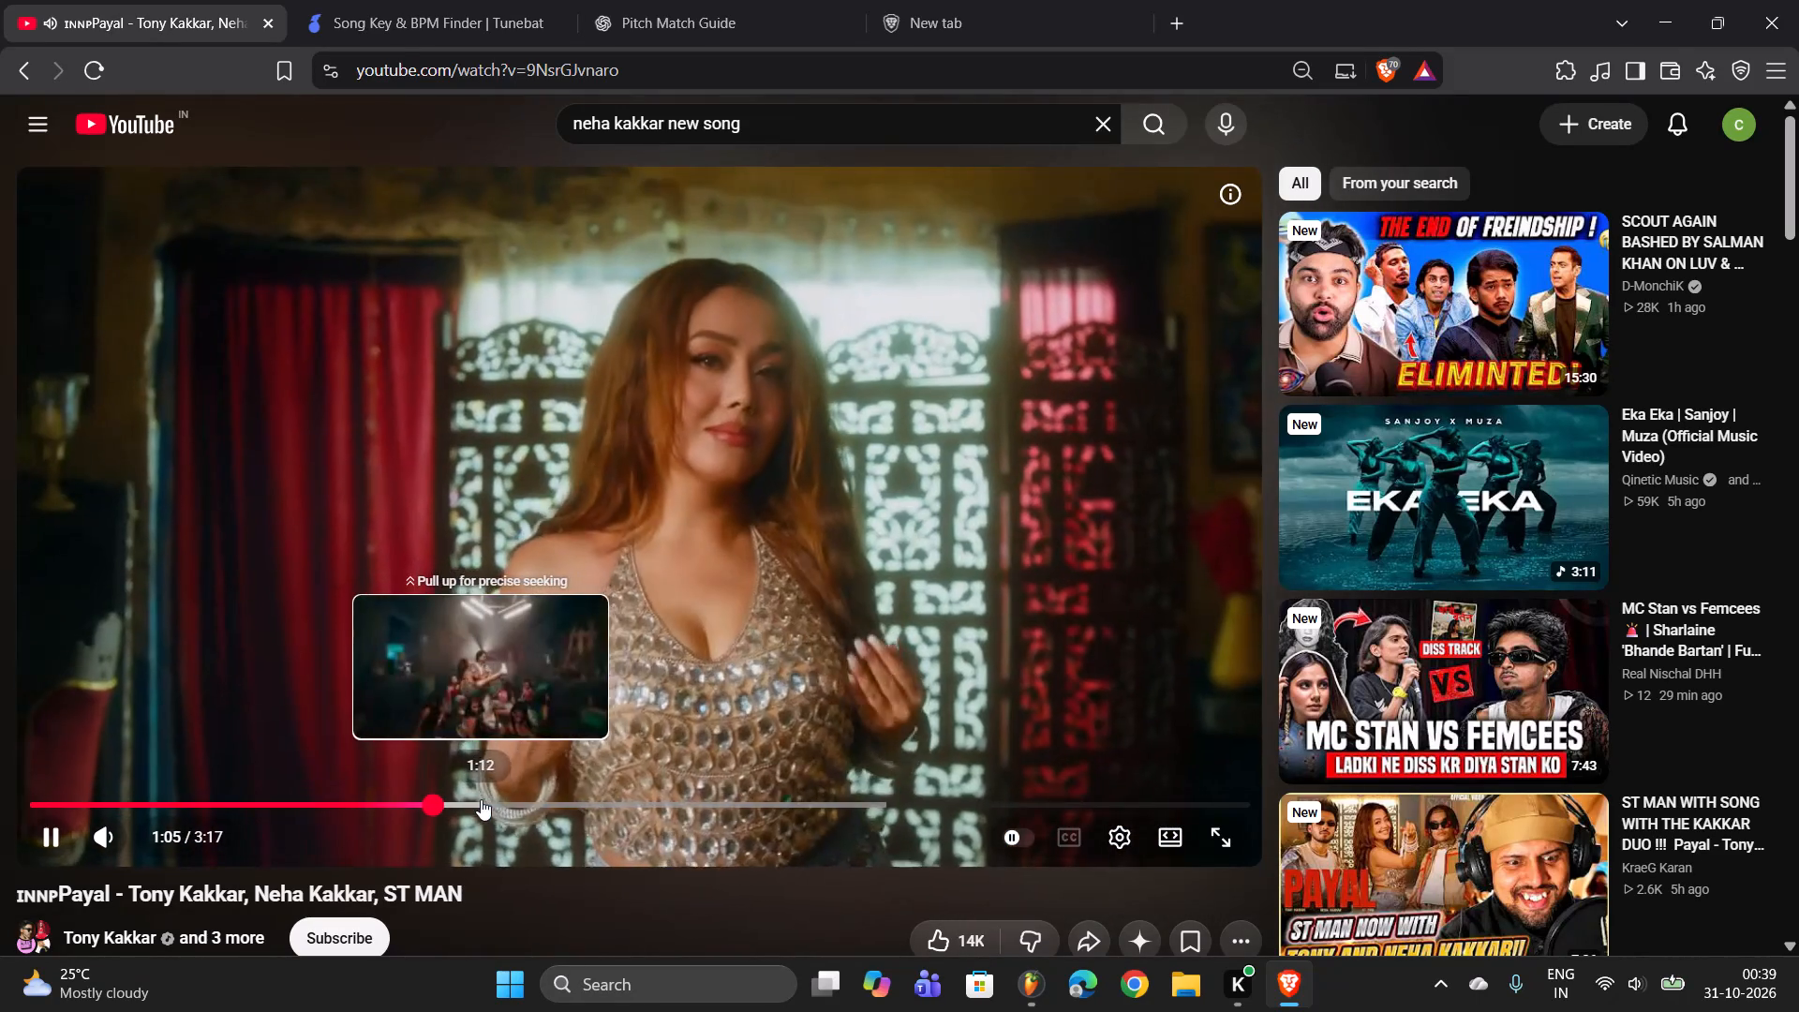
# Sample the rest of the Payal song by skipping forward in stages, from about 1:12 to near the end.
pyautogui.click(481, 799)
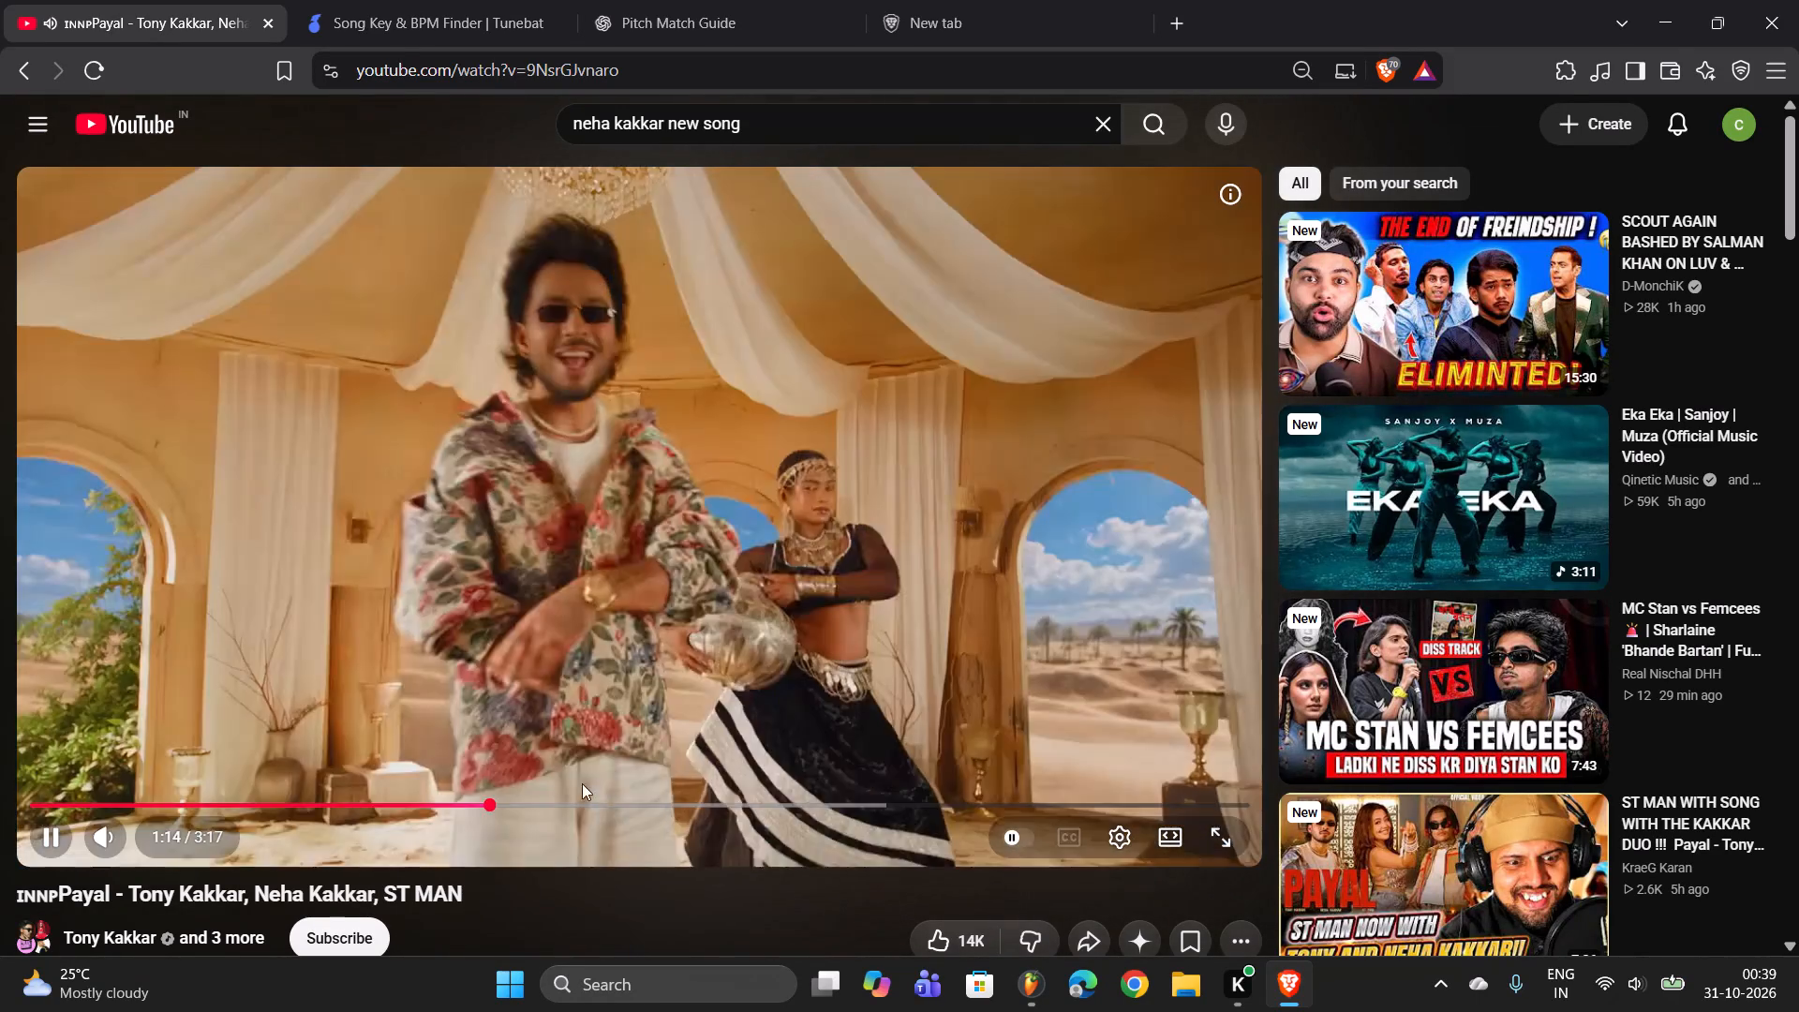
pyautogui.click(567, 797)
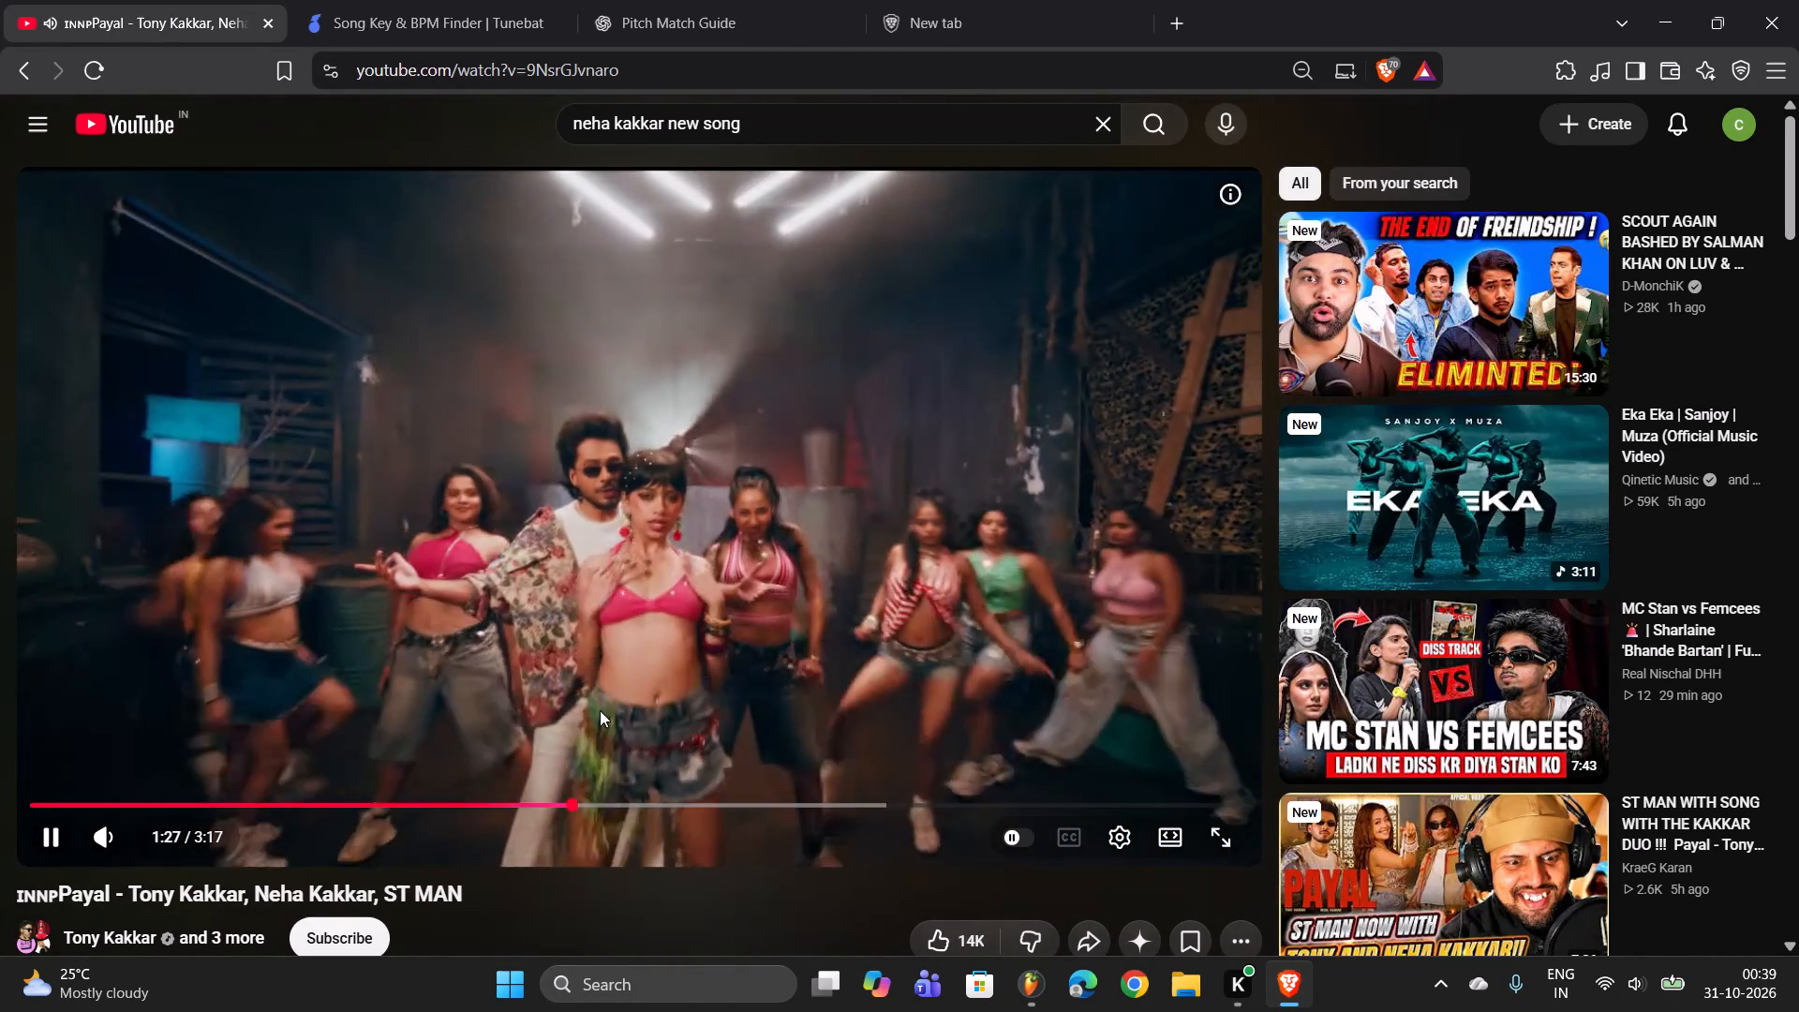
pyautogui.scroll(-2, 573, 677)
pyautogui.scroll(4, 576, 676)
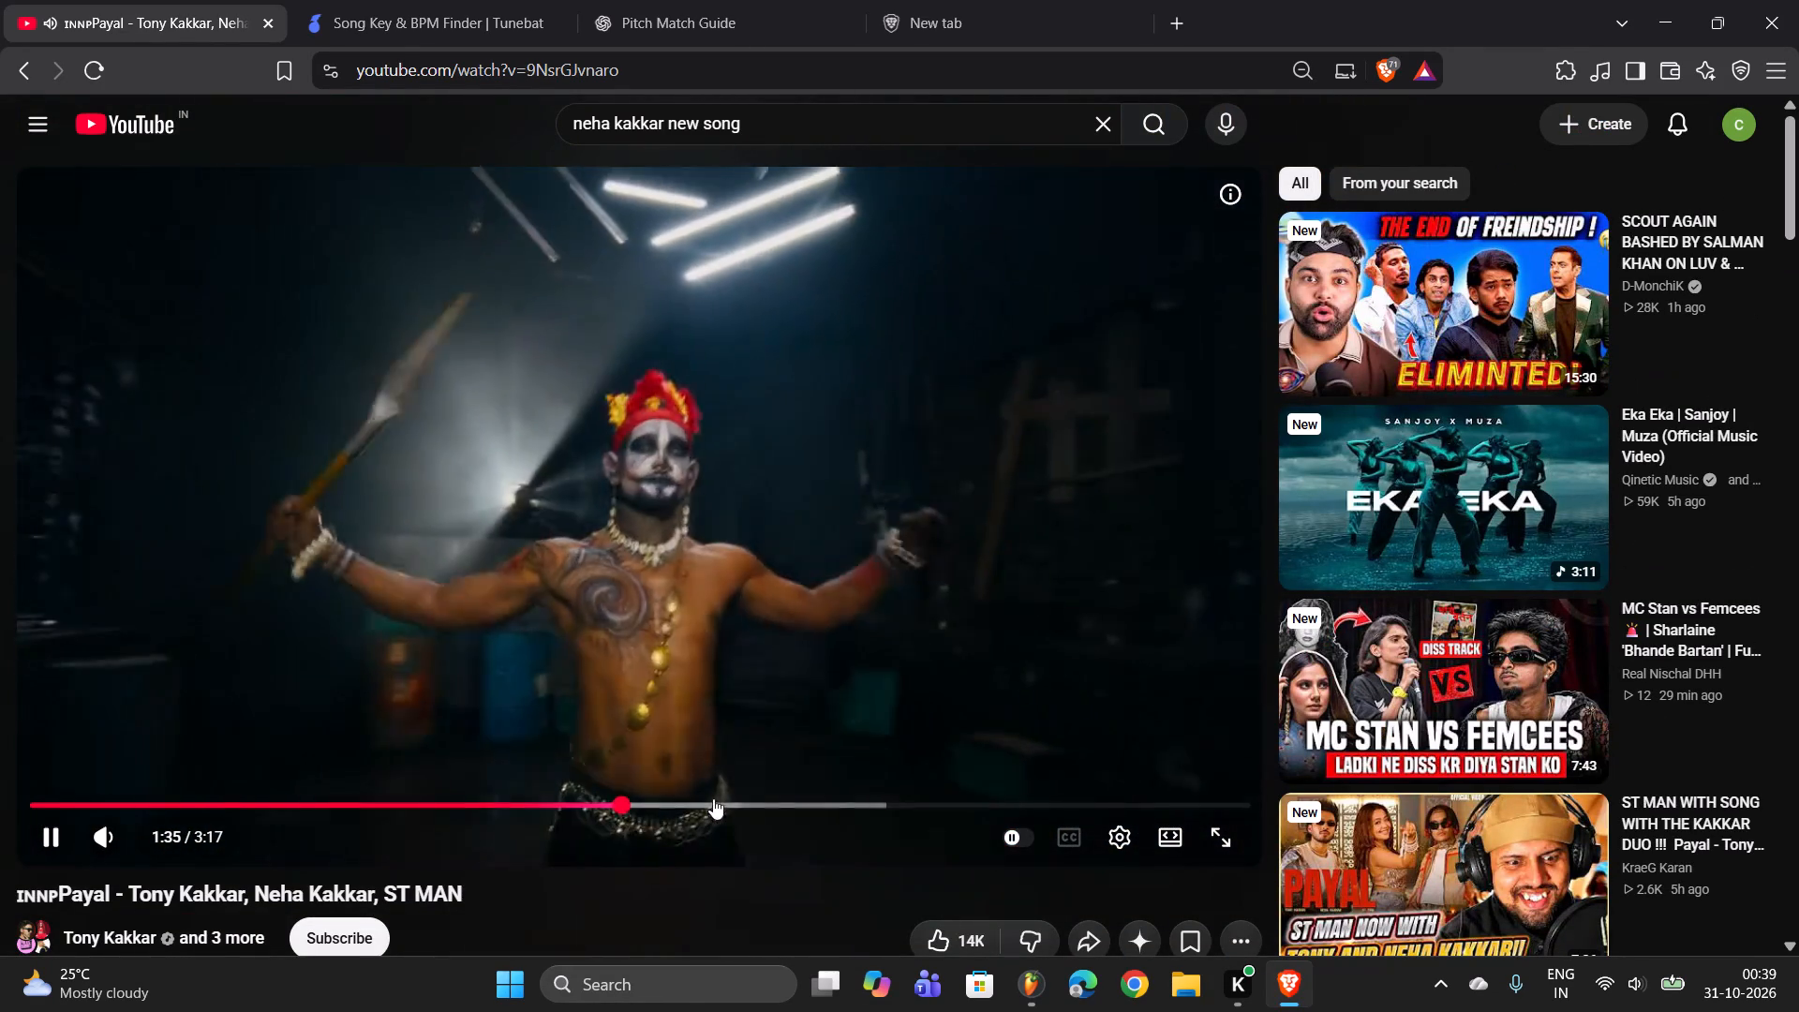
pyautogui.click(680, 802)
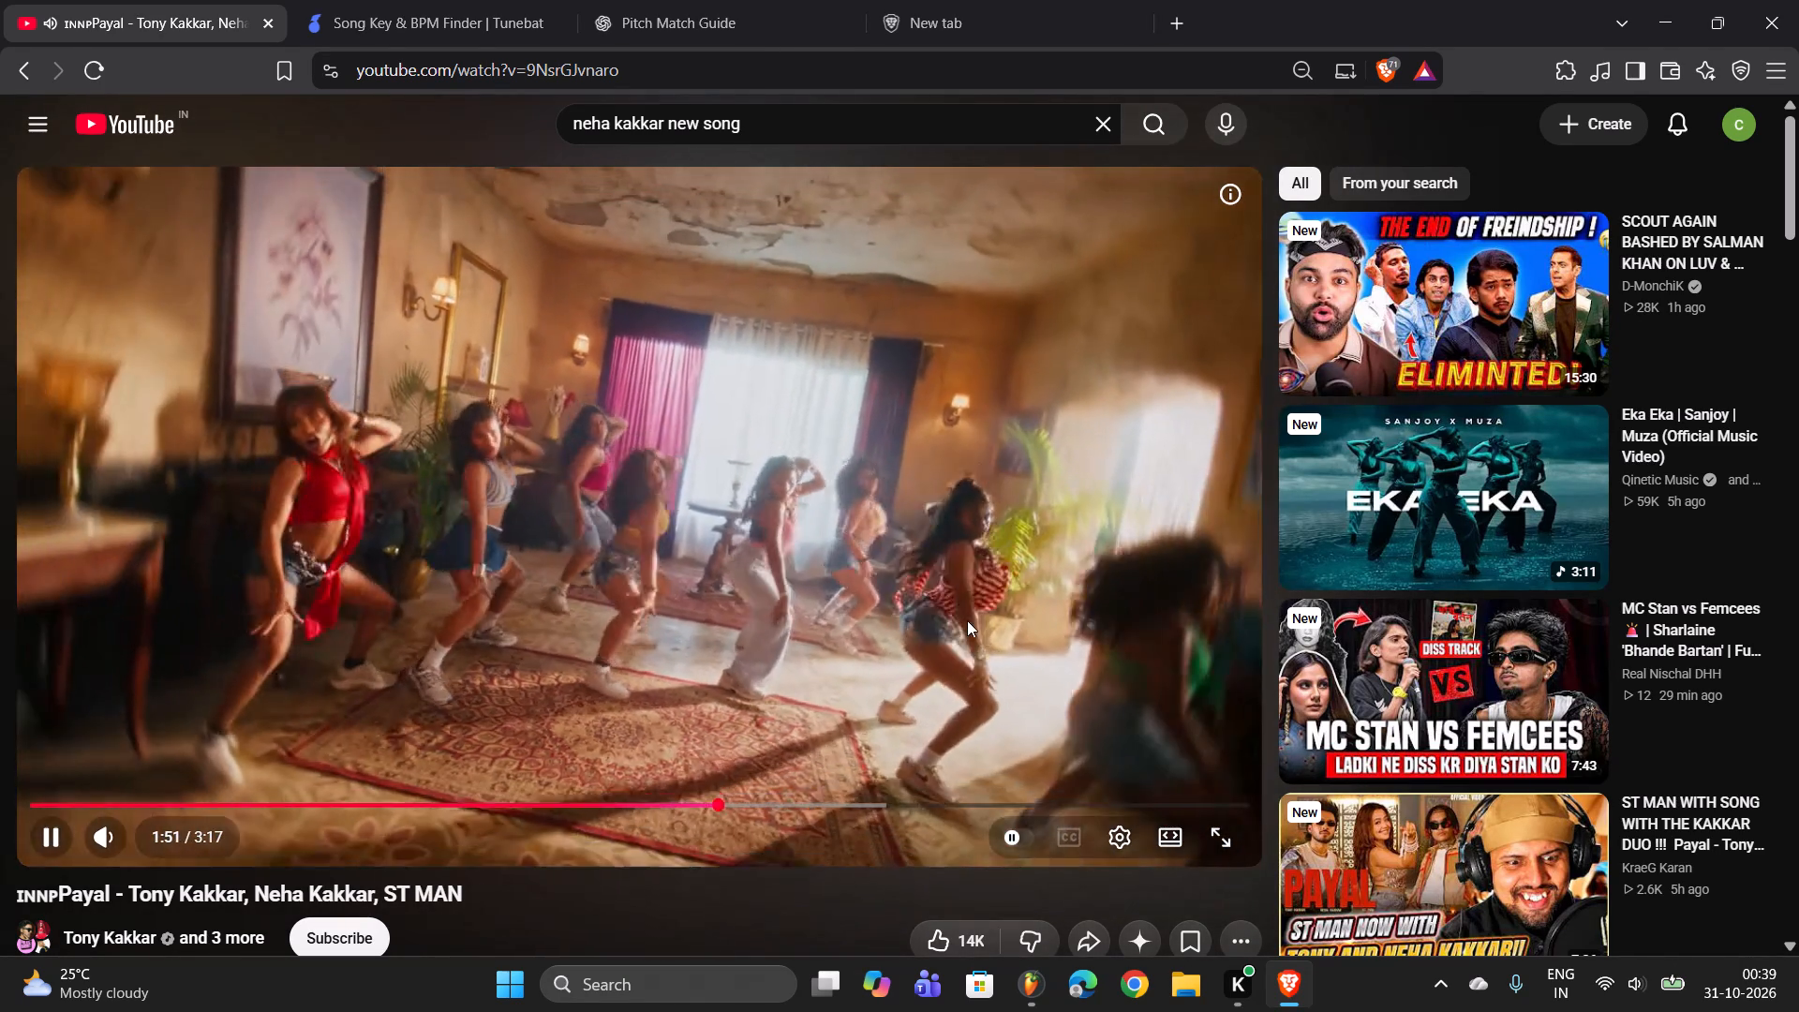
pyautogui.scroll(-4, 894, 632)
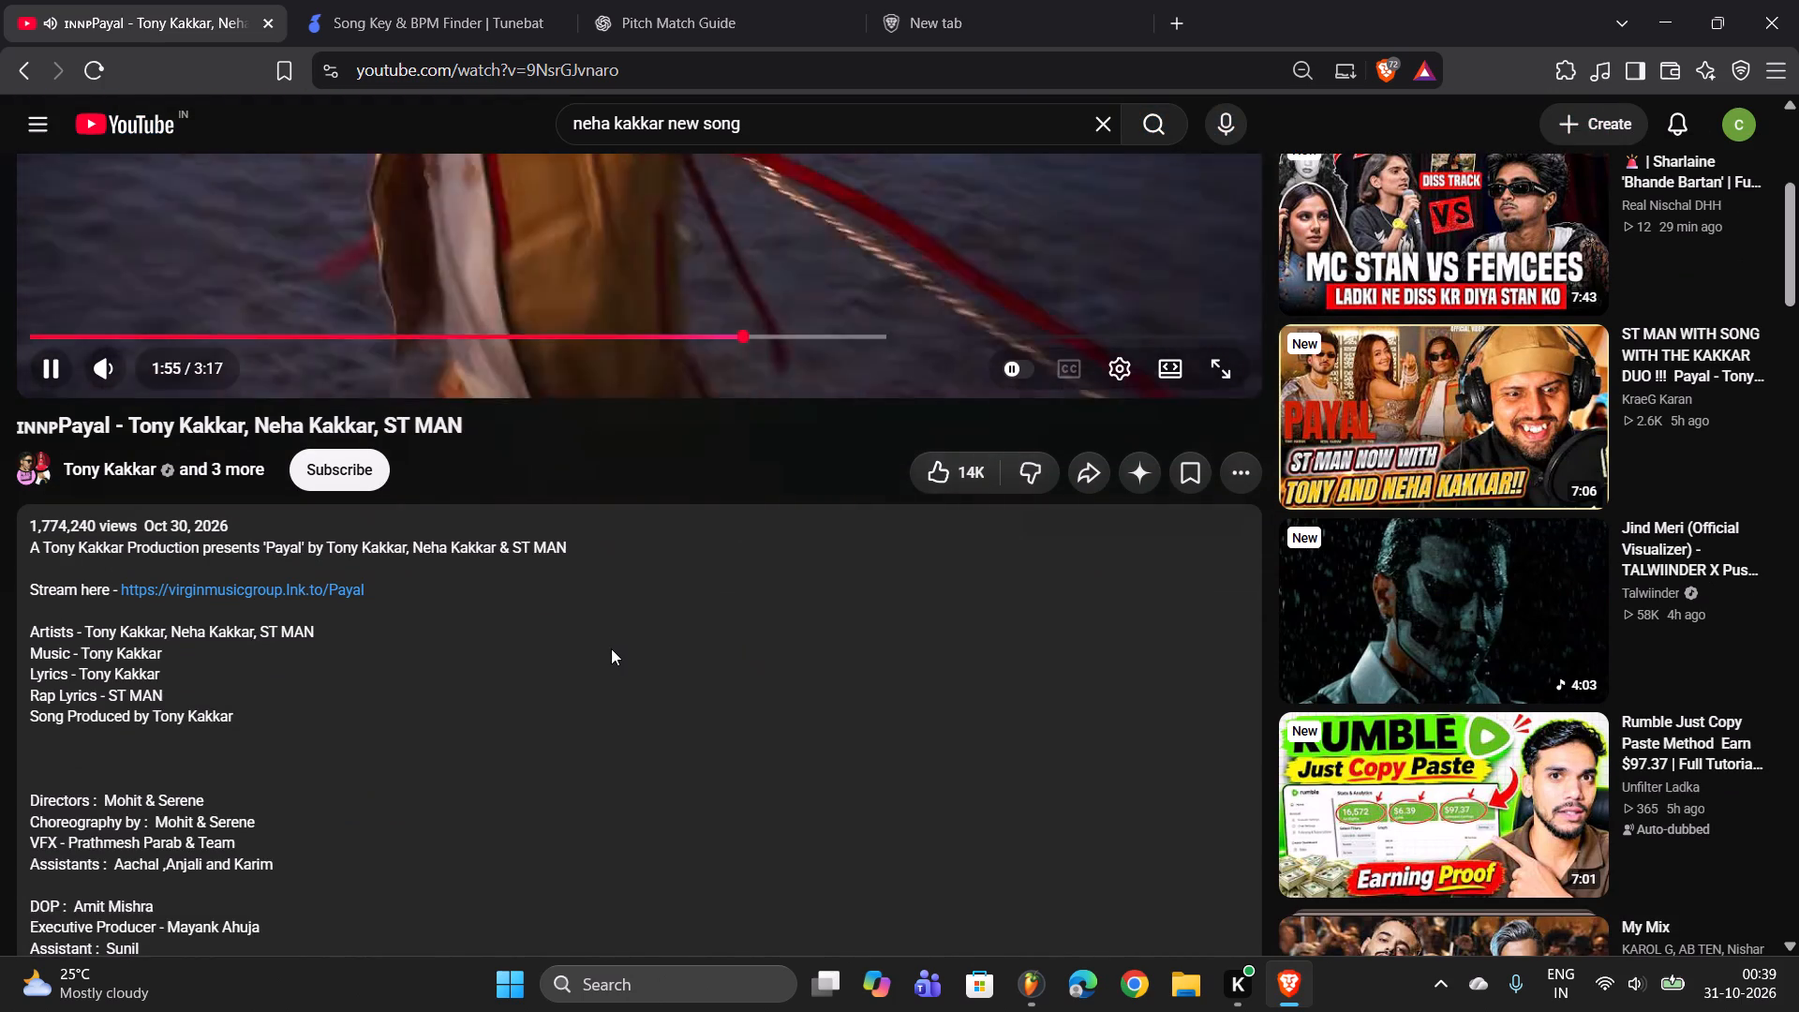
pyautogui.scroll(5, 611, 648)
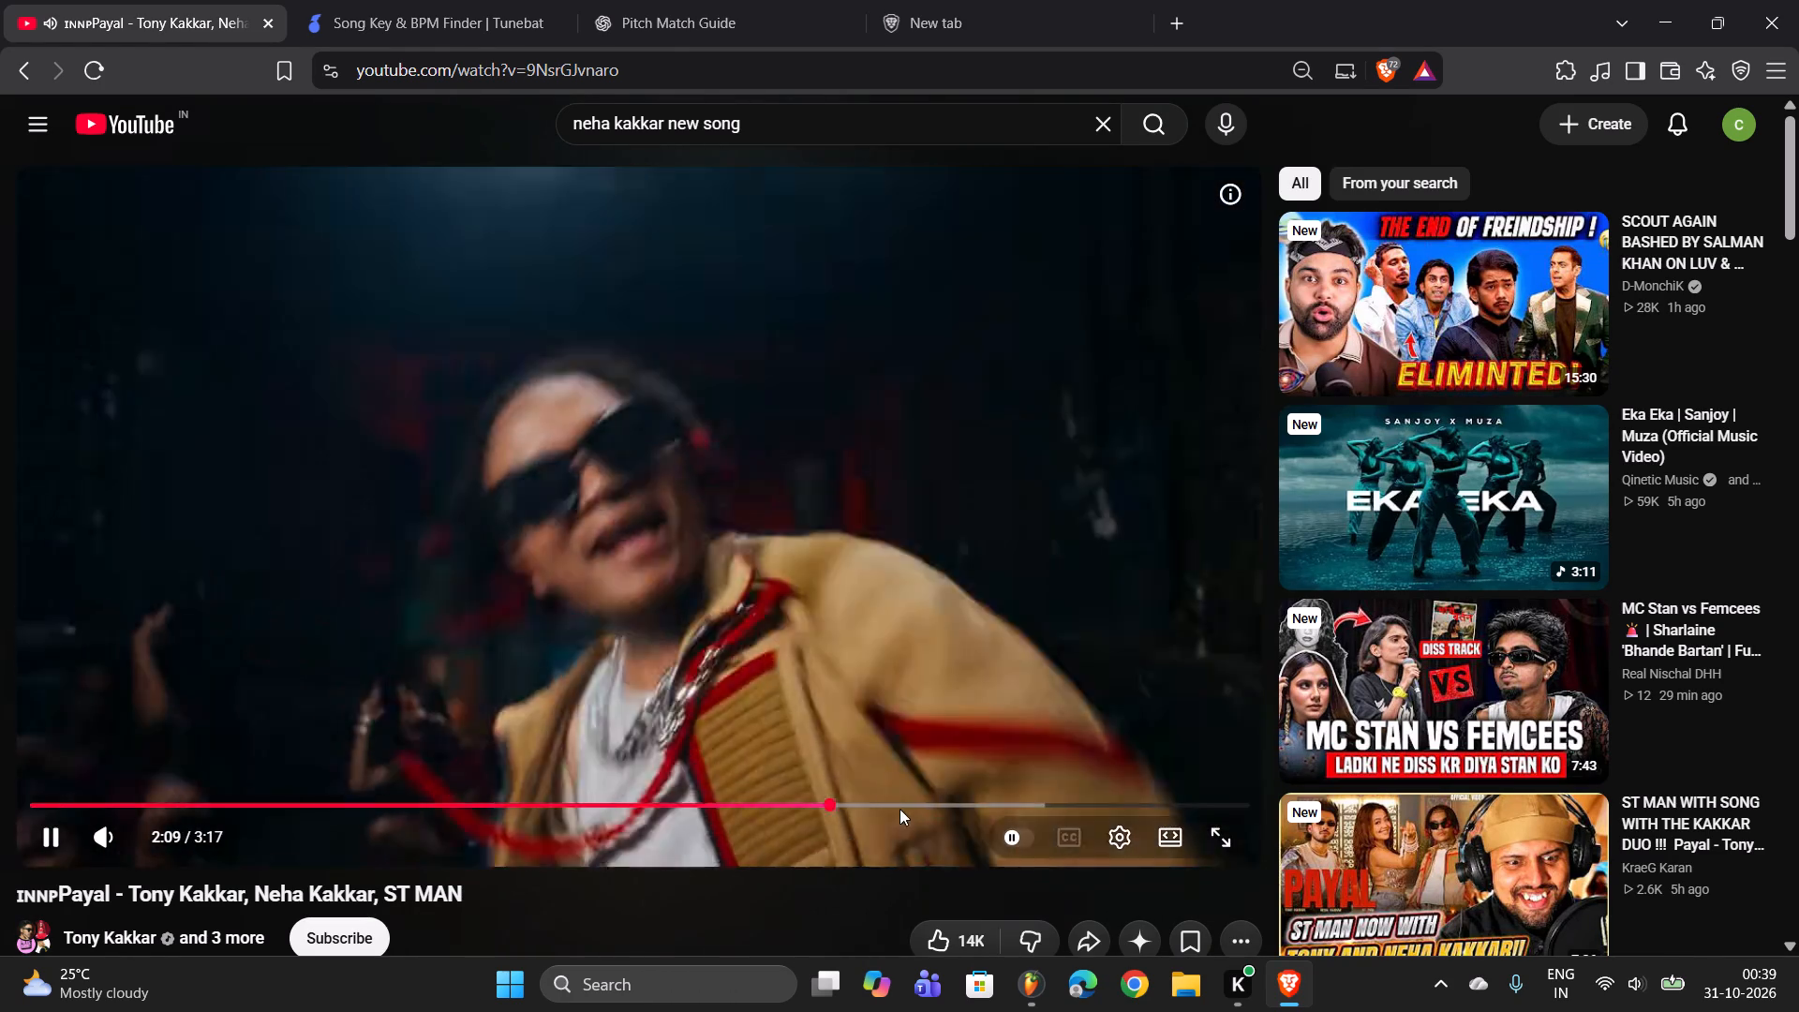
pyautogui.click(899, 803)
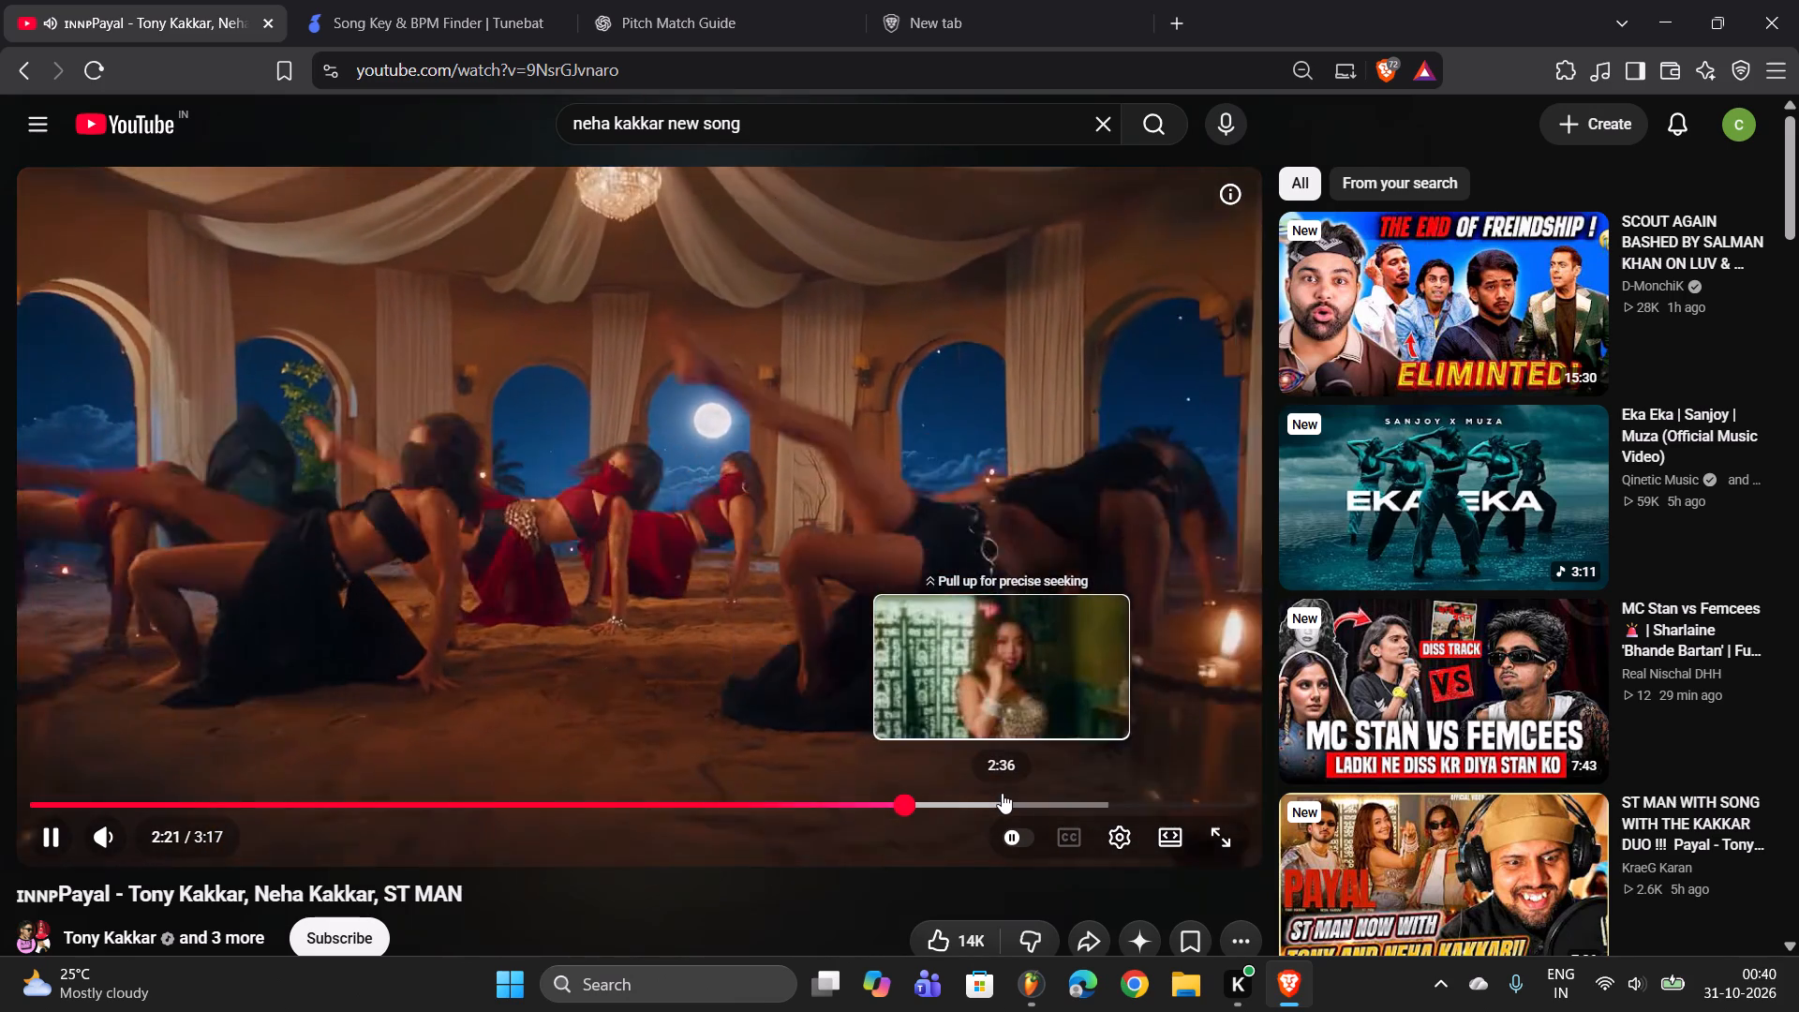
pyautogui.click(1002, 793)
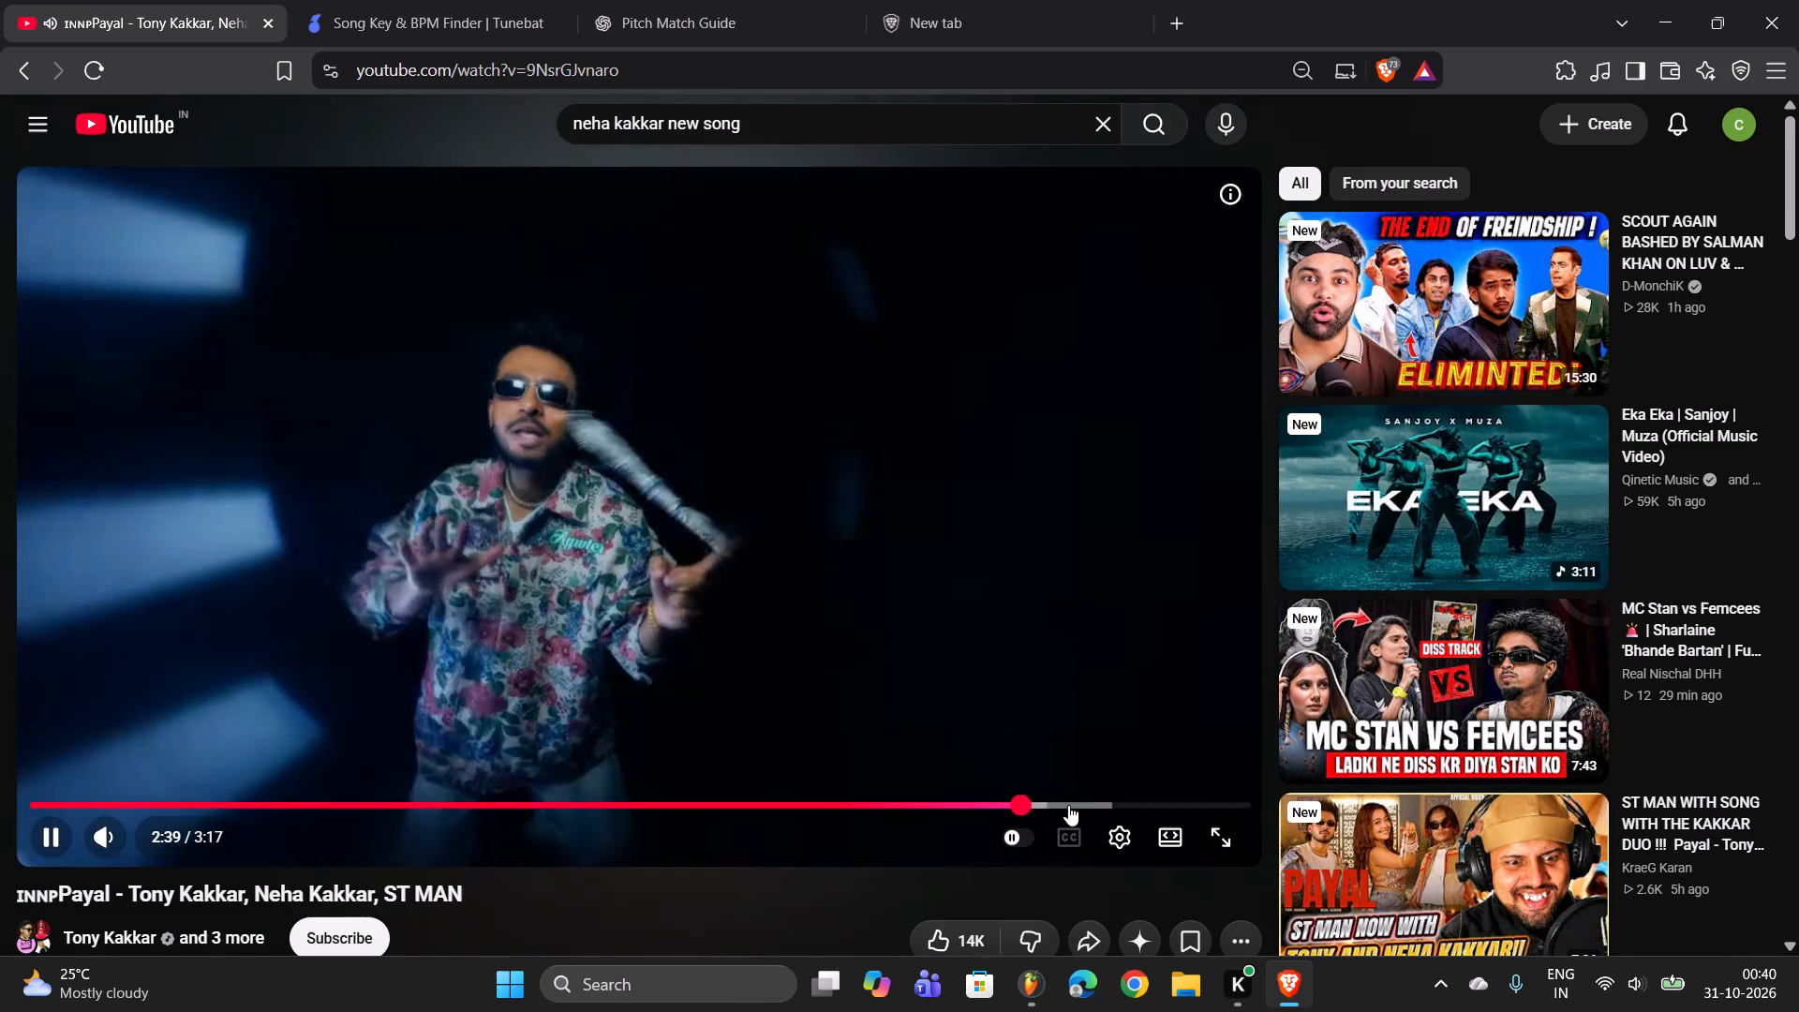
pyautogui.click(1072, 805)
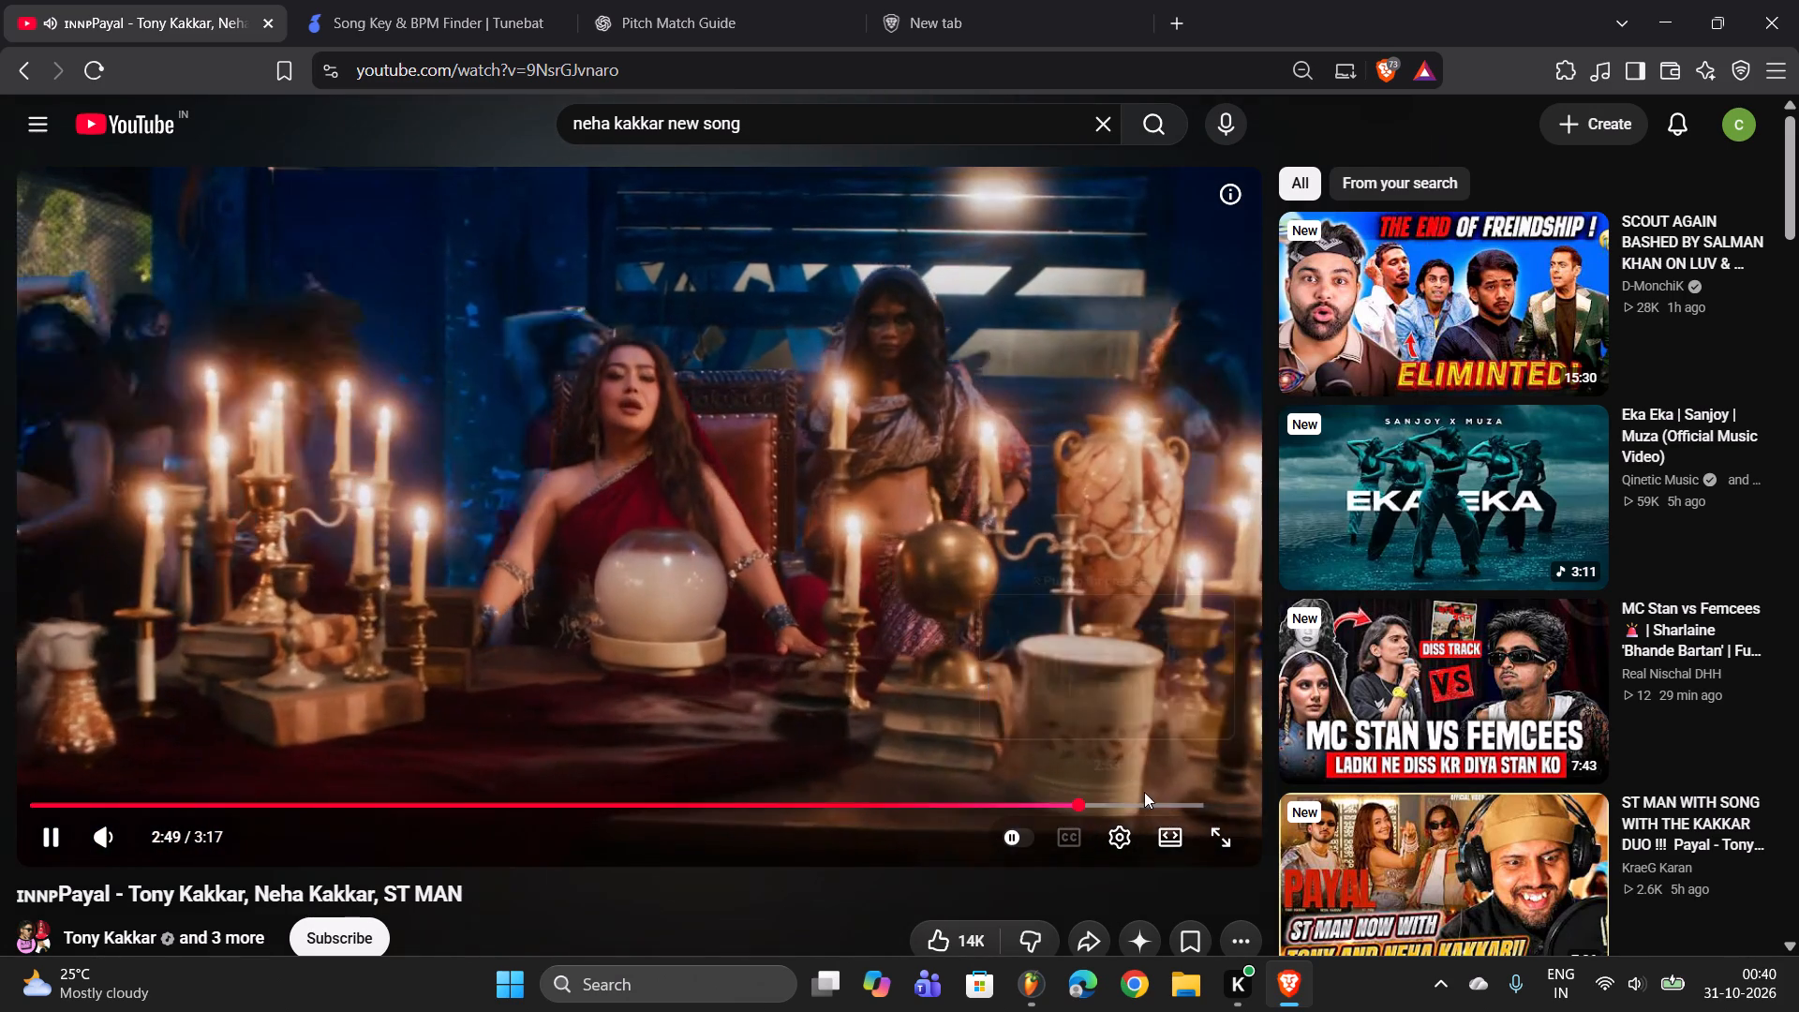
pyautogui.click(1155, 800)
# Open the "Jind Meri (Official Visualizer)" video from the YouTube home feed and skip ahead slightly past its start.
pyautogui.click(82, 120)
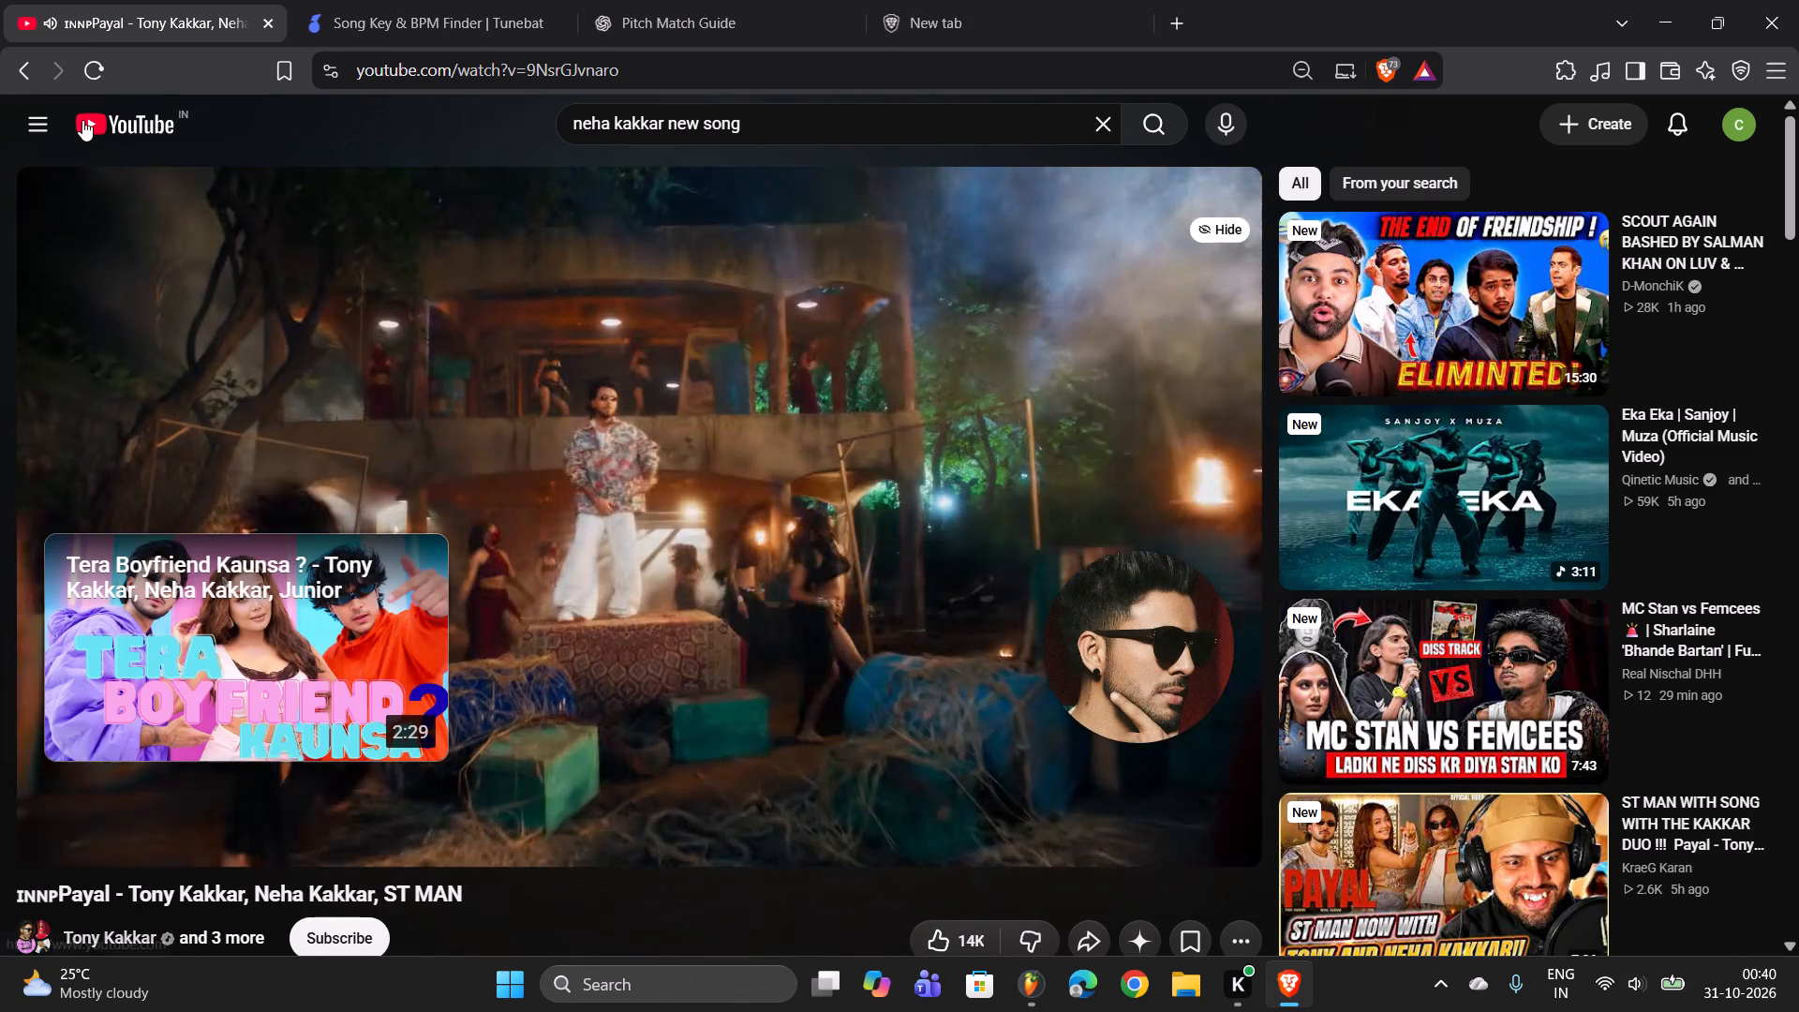
pyautogui.scroll(3, 398, 300)
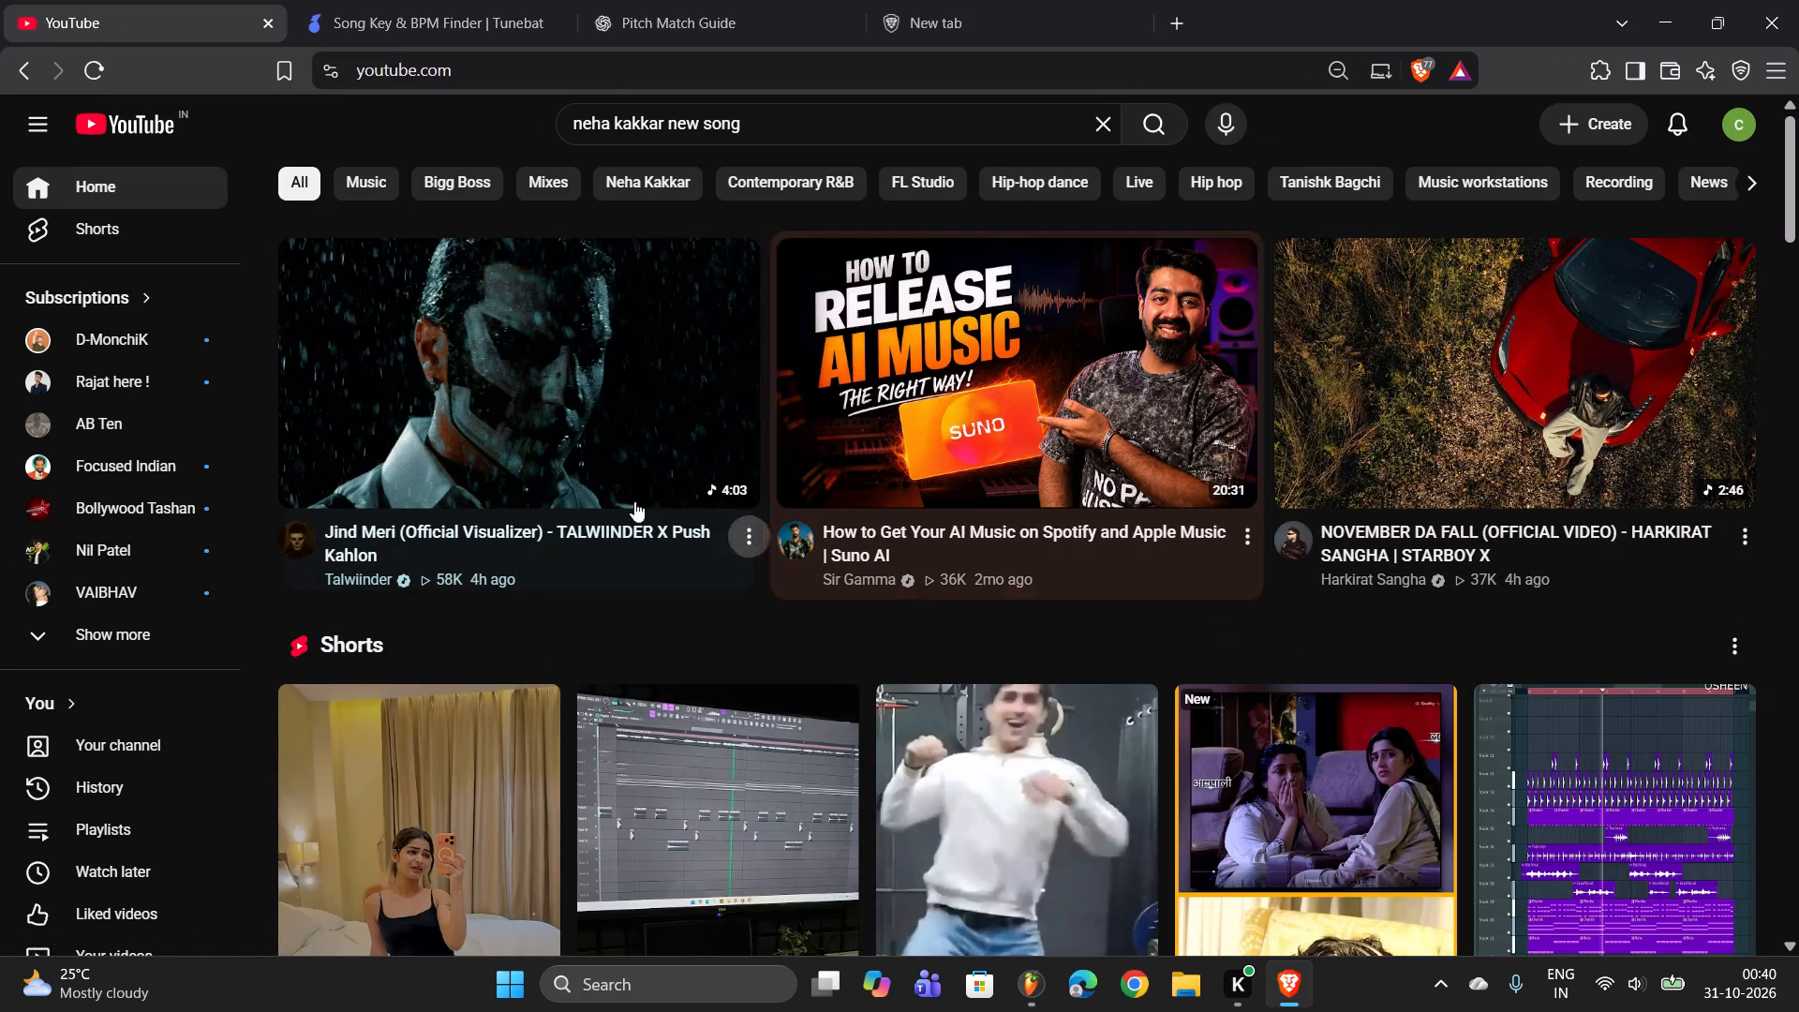
pyautogui.click(598, 415)
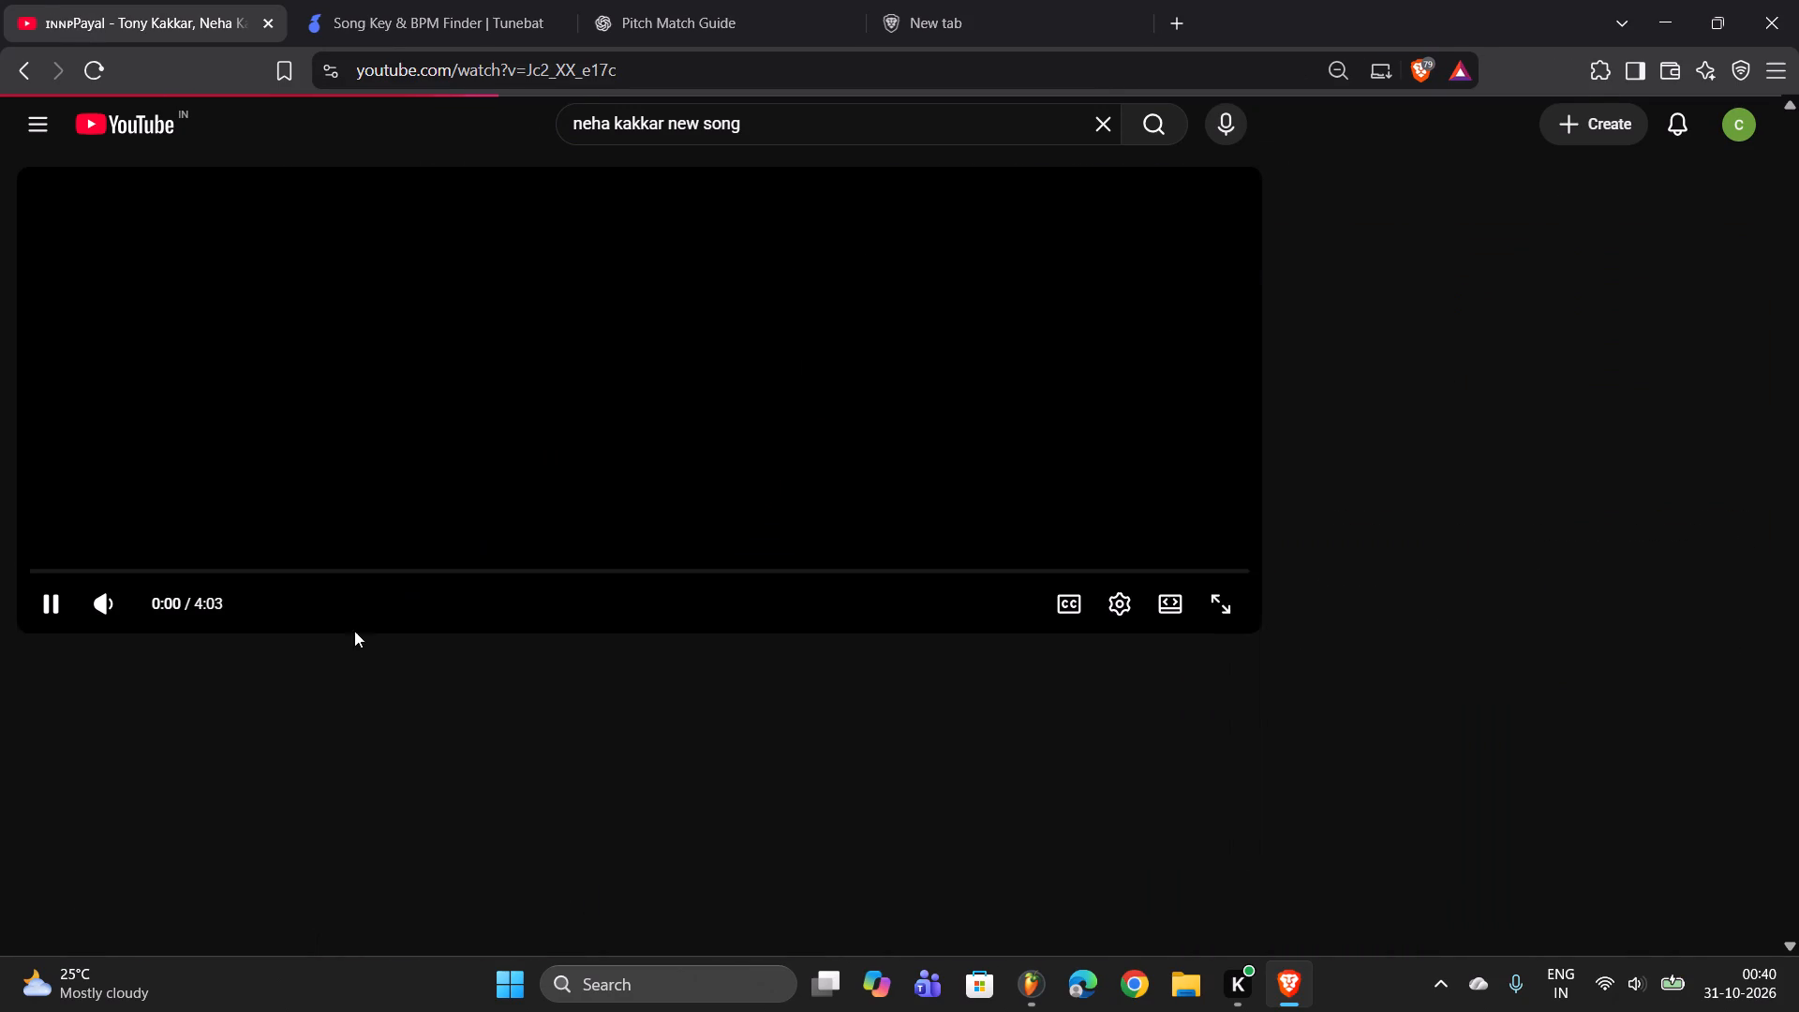
pyautogui.scroll(2, 171, 590)
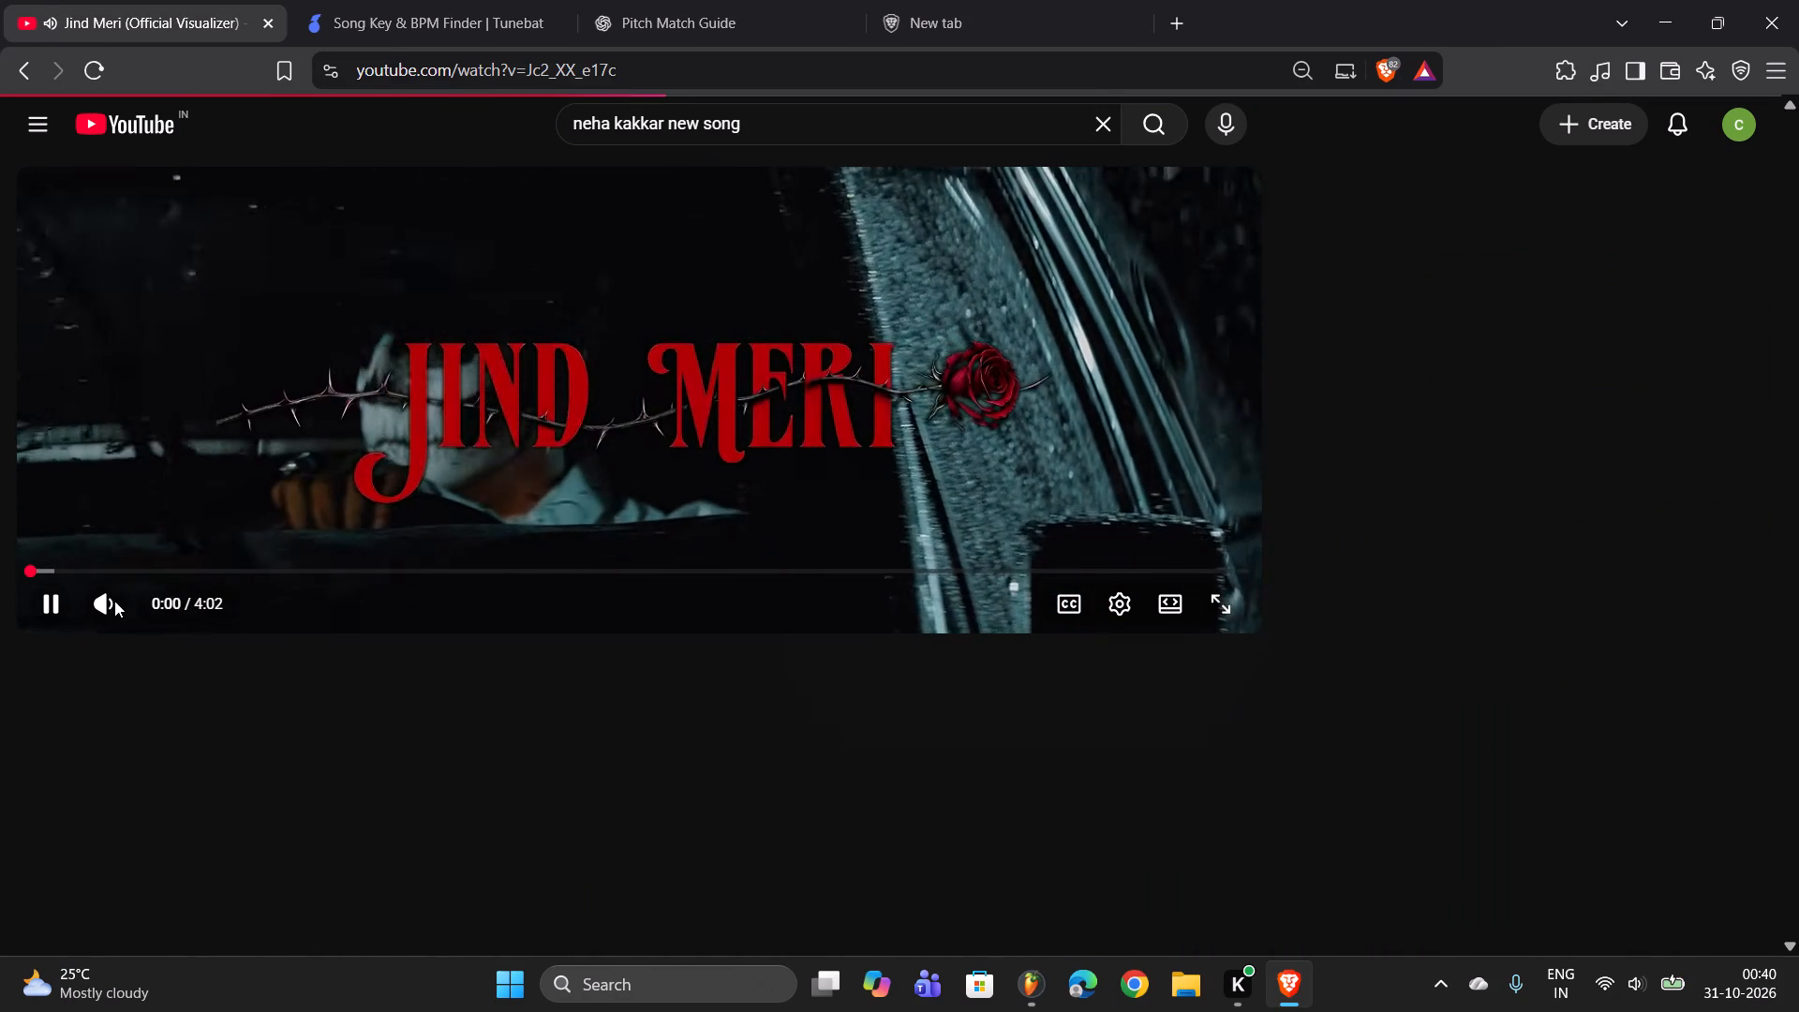
pyautogui.click(119, 561)
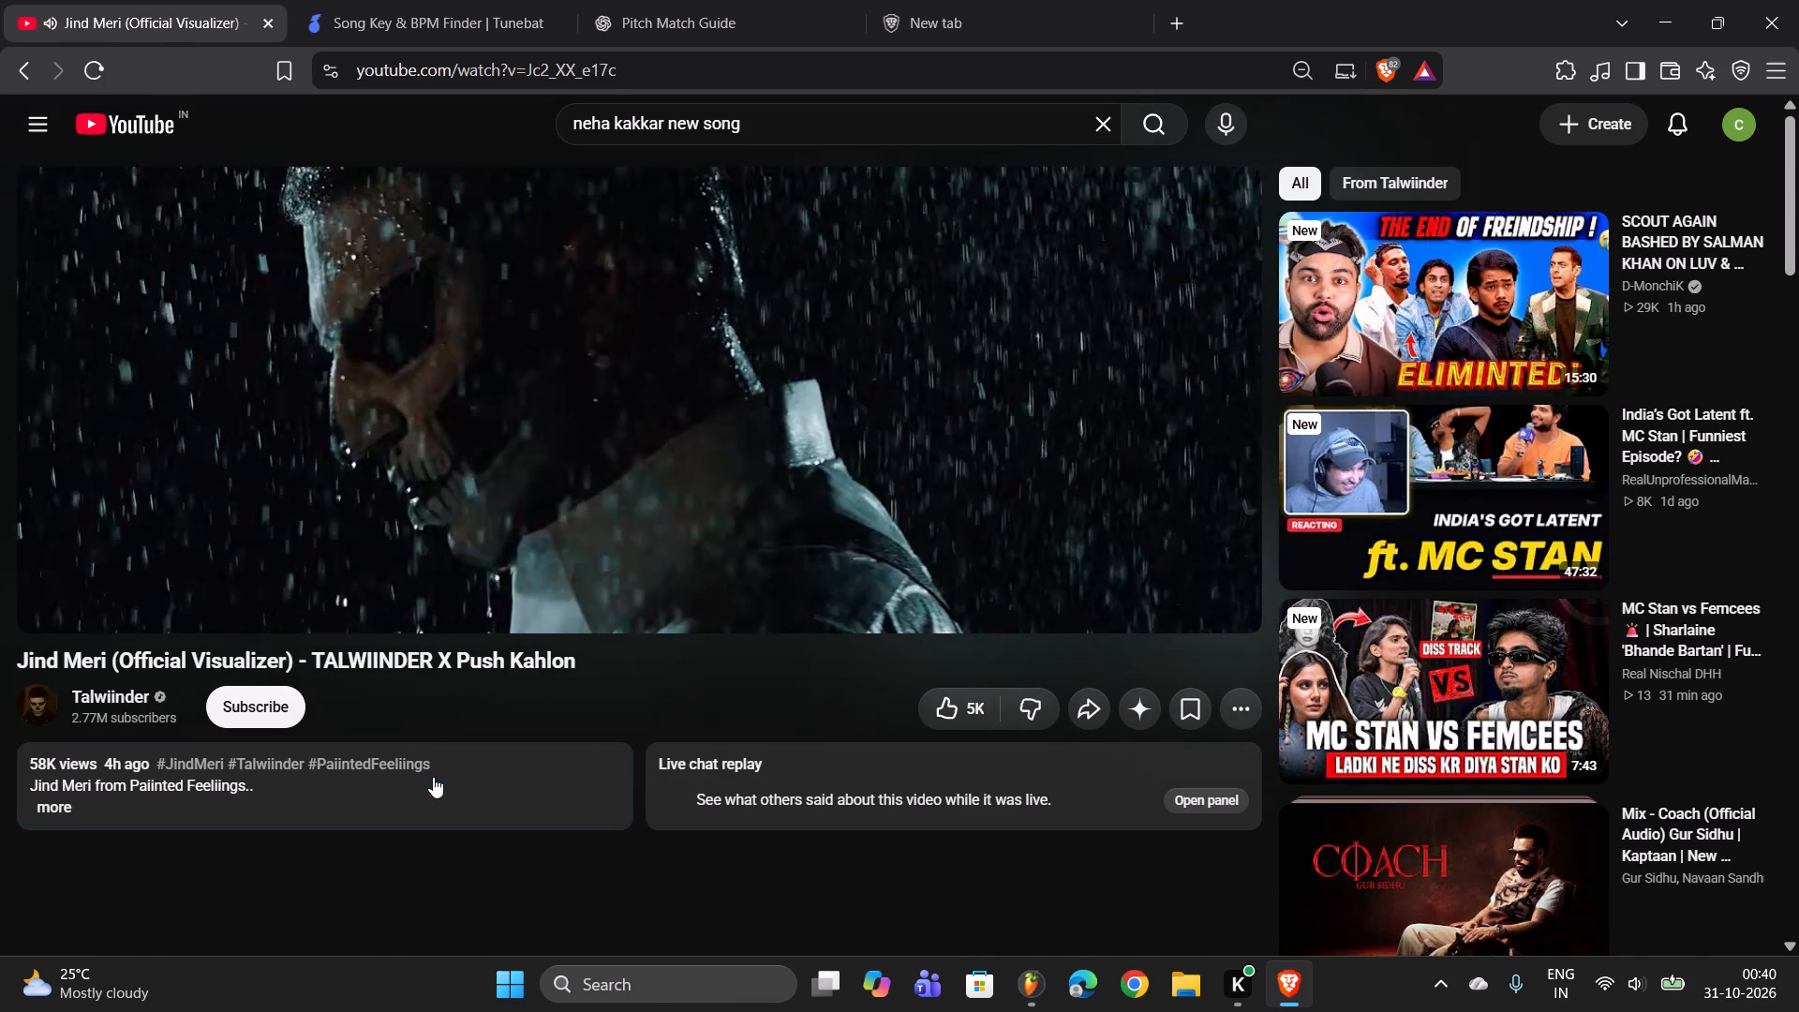
# Expand the Jind Meri video's description and examine its credits.
pyautogui.click(431, 779)
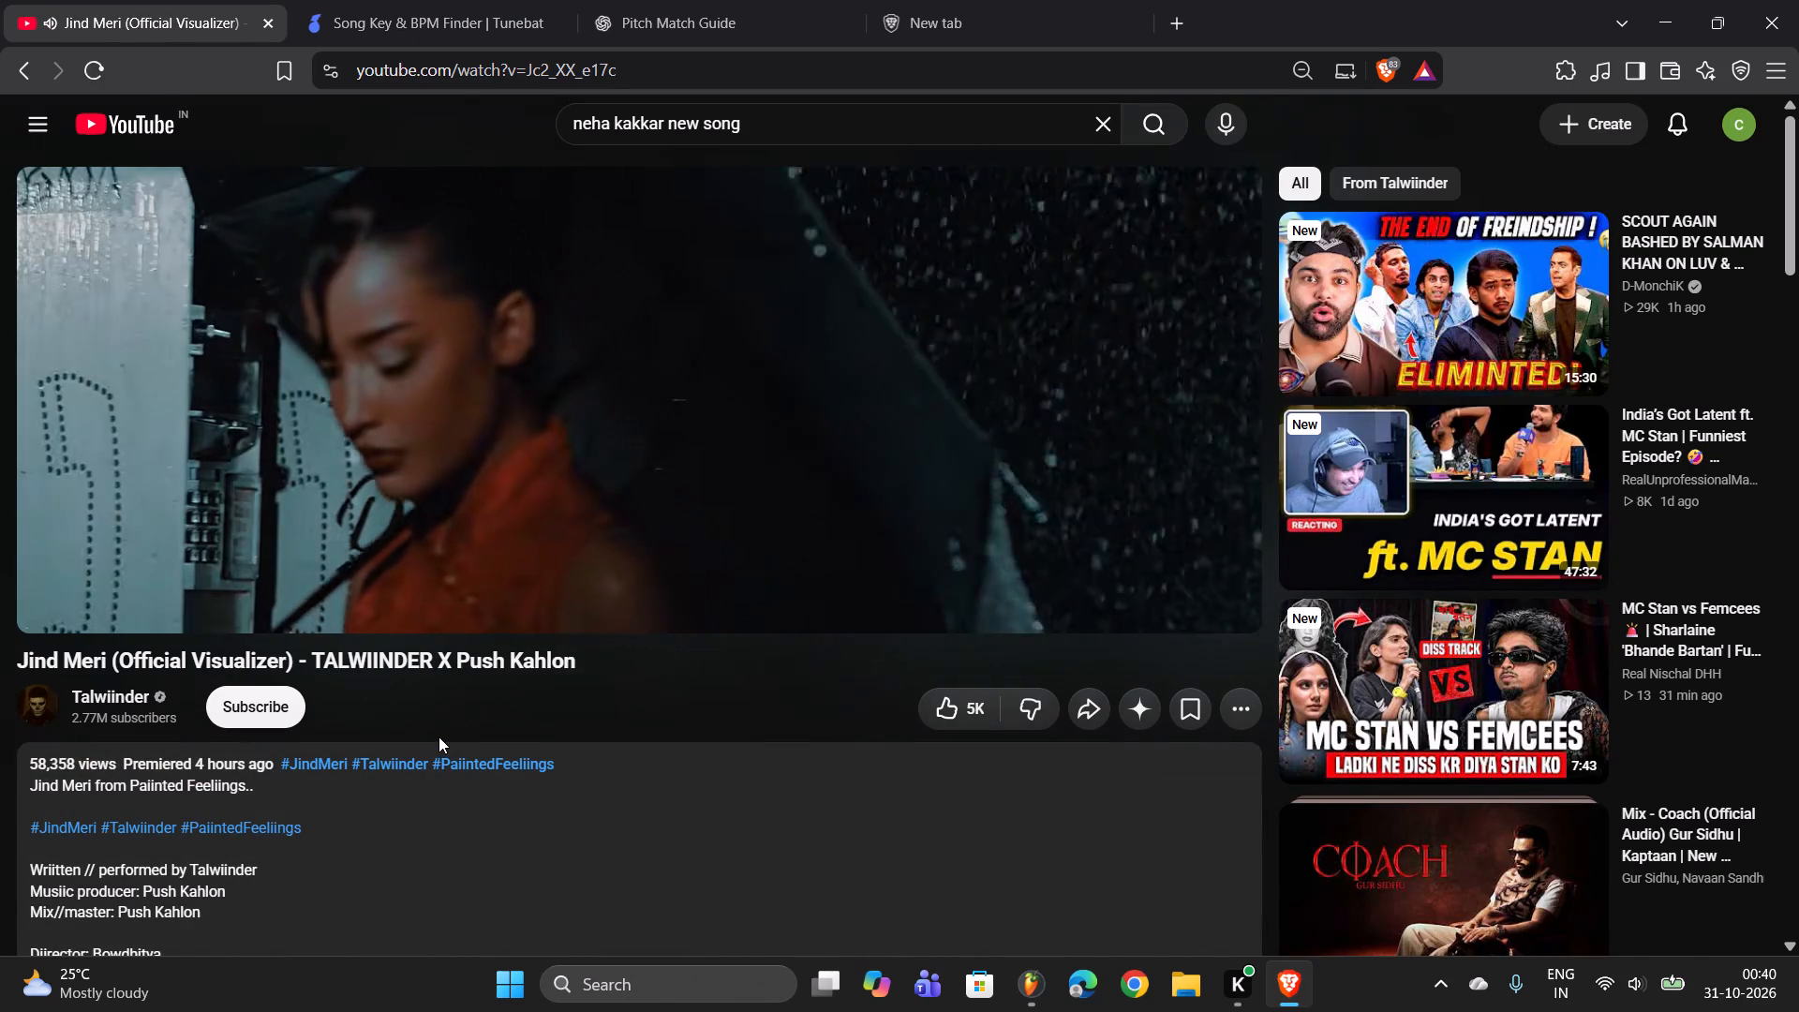
pyautogui.scroll(-3, 435, 718)
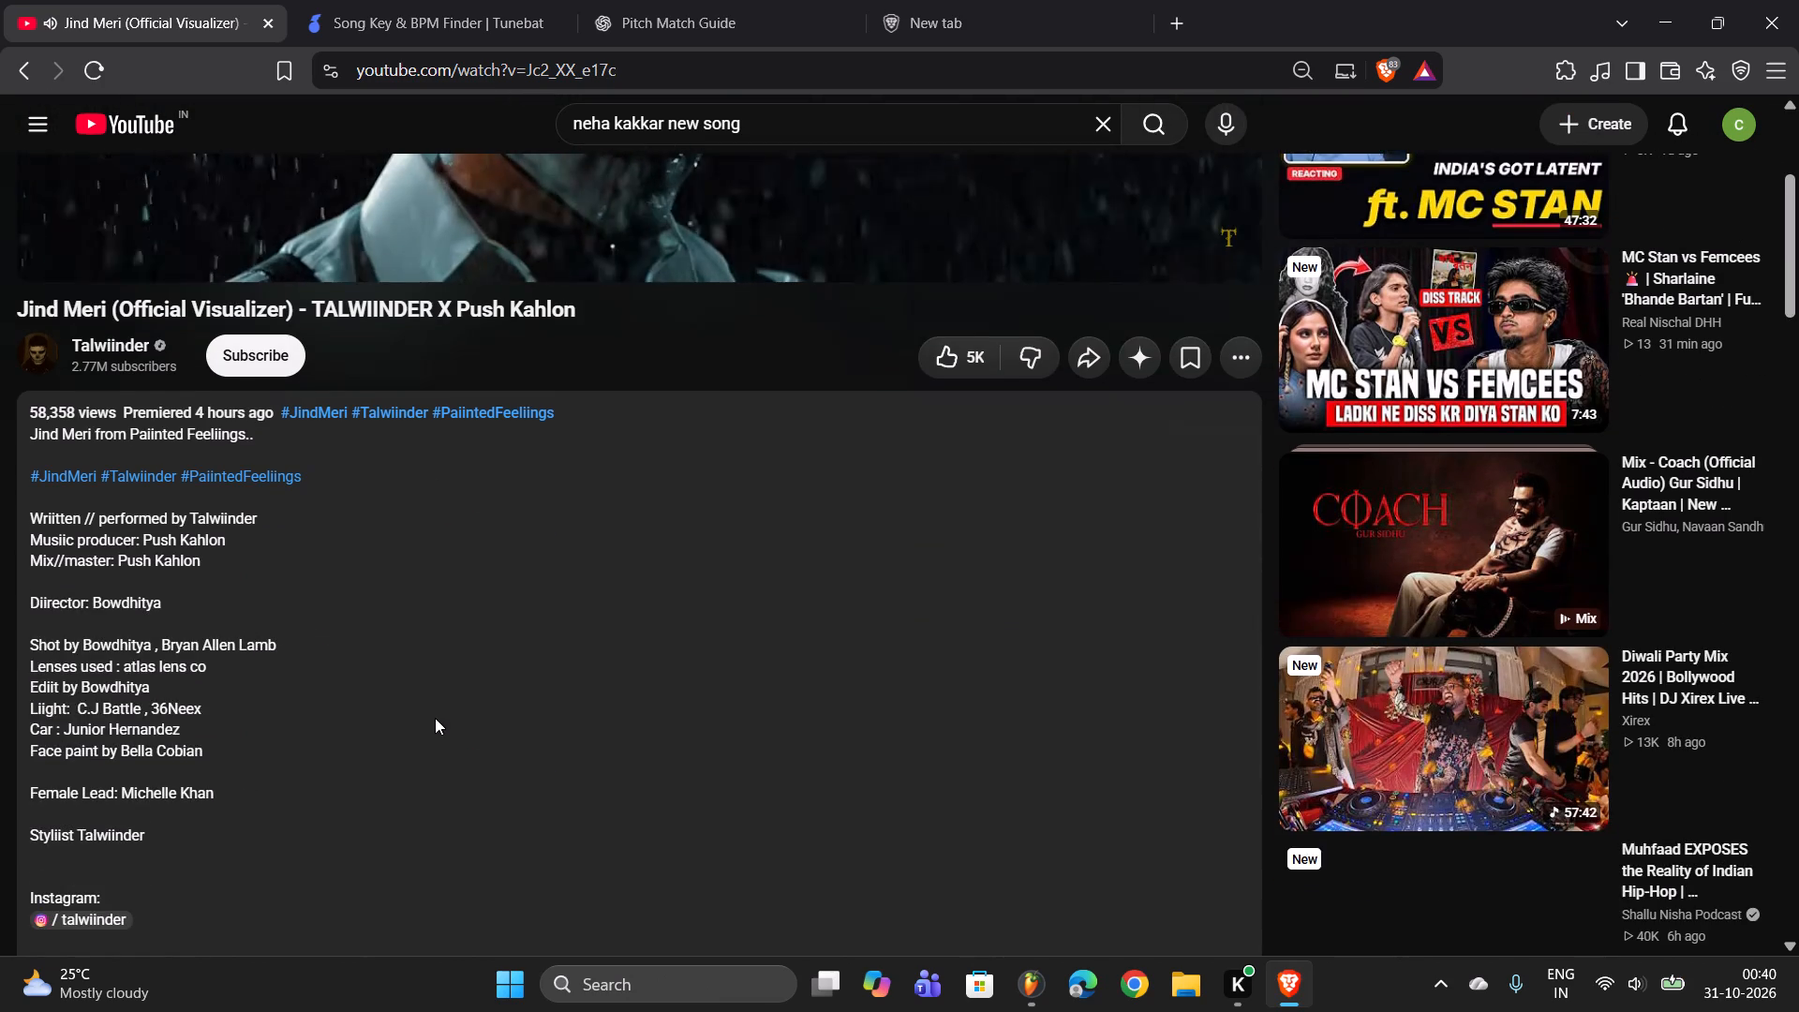
pyautogui.scroll(4, 435, 718)
# Watch Jind Meri in full screen, skipping forward to about 0:43, 0:52 and 1:09, and exit full screen.
pyautogui.click(1219, 613)
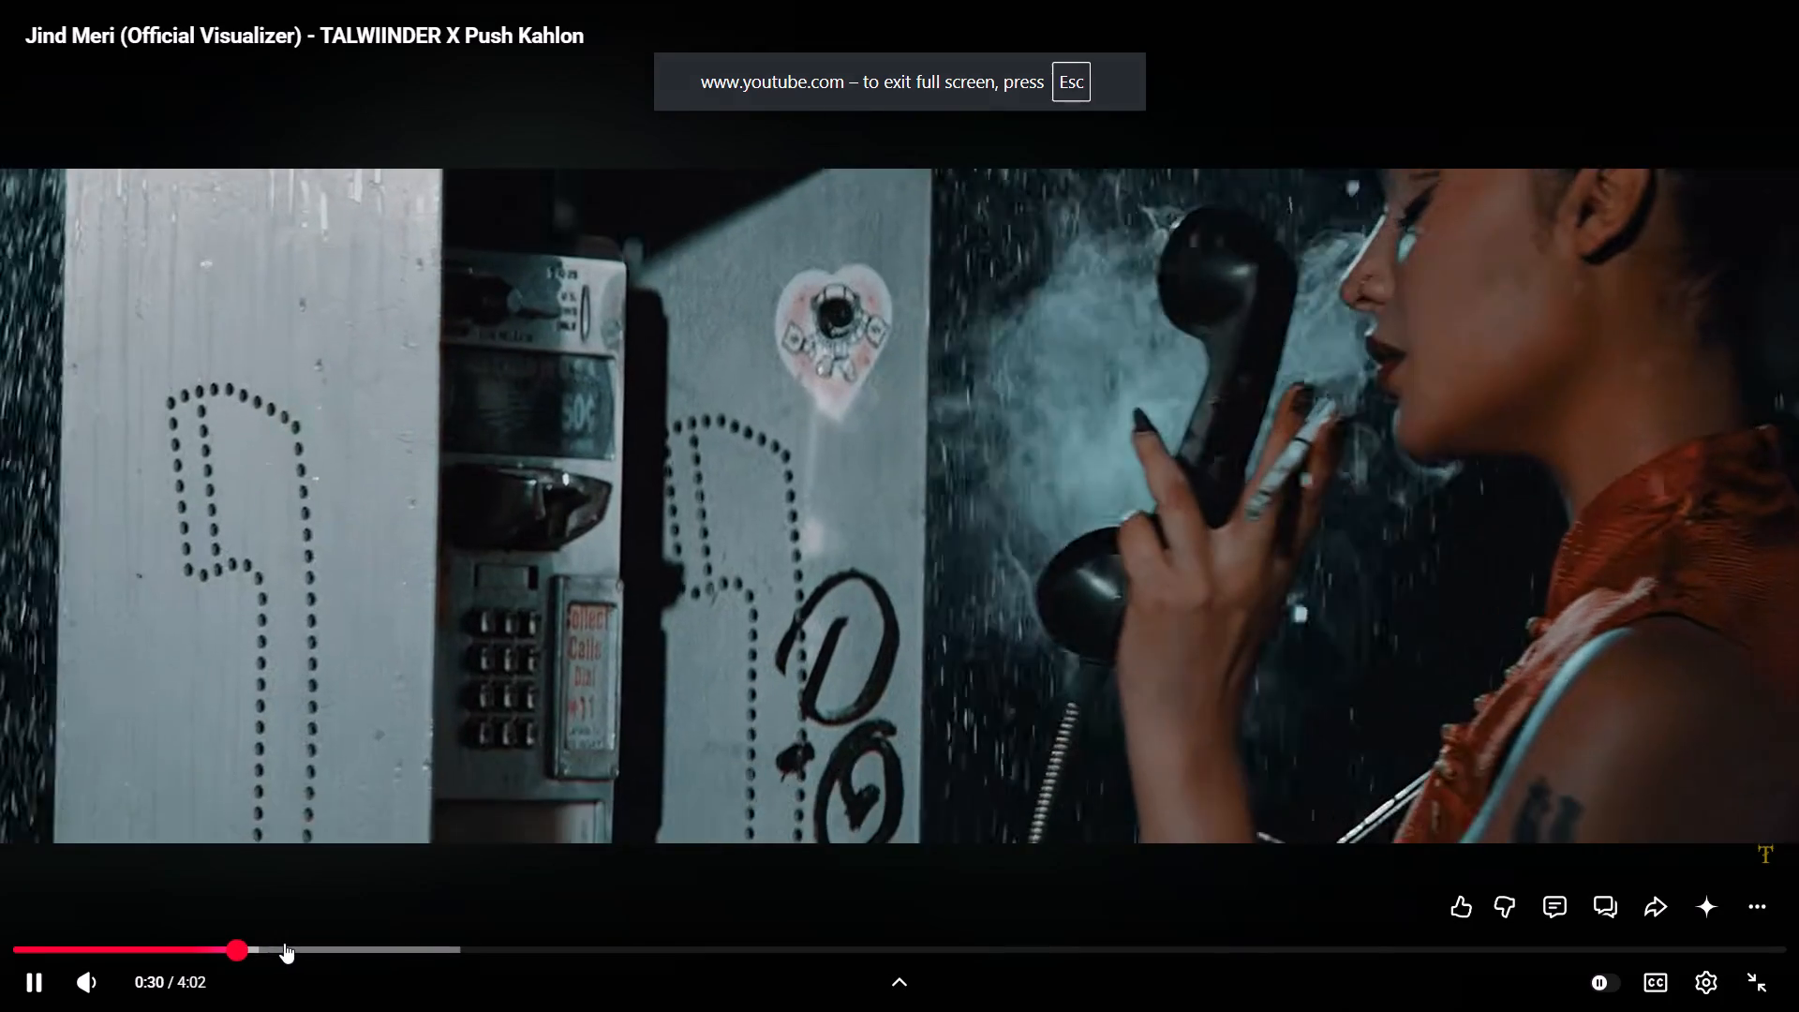
pyautogui.click(327, 945)
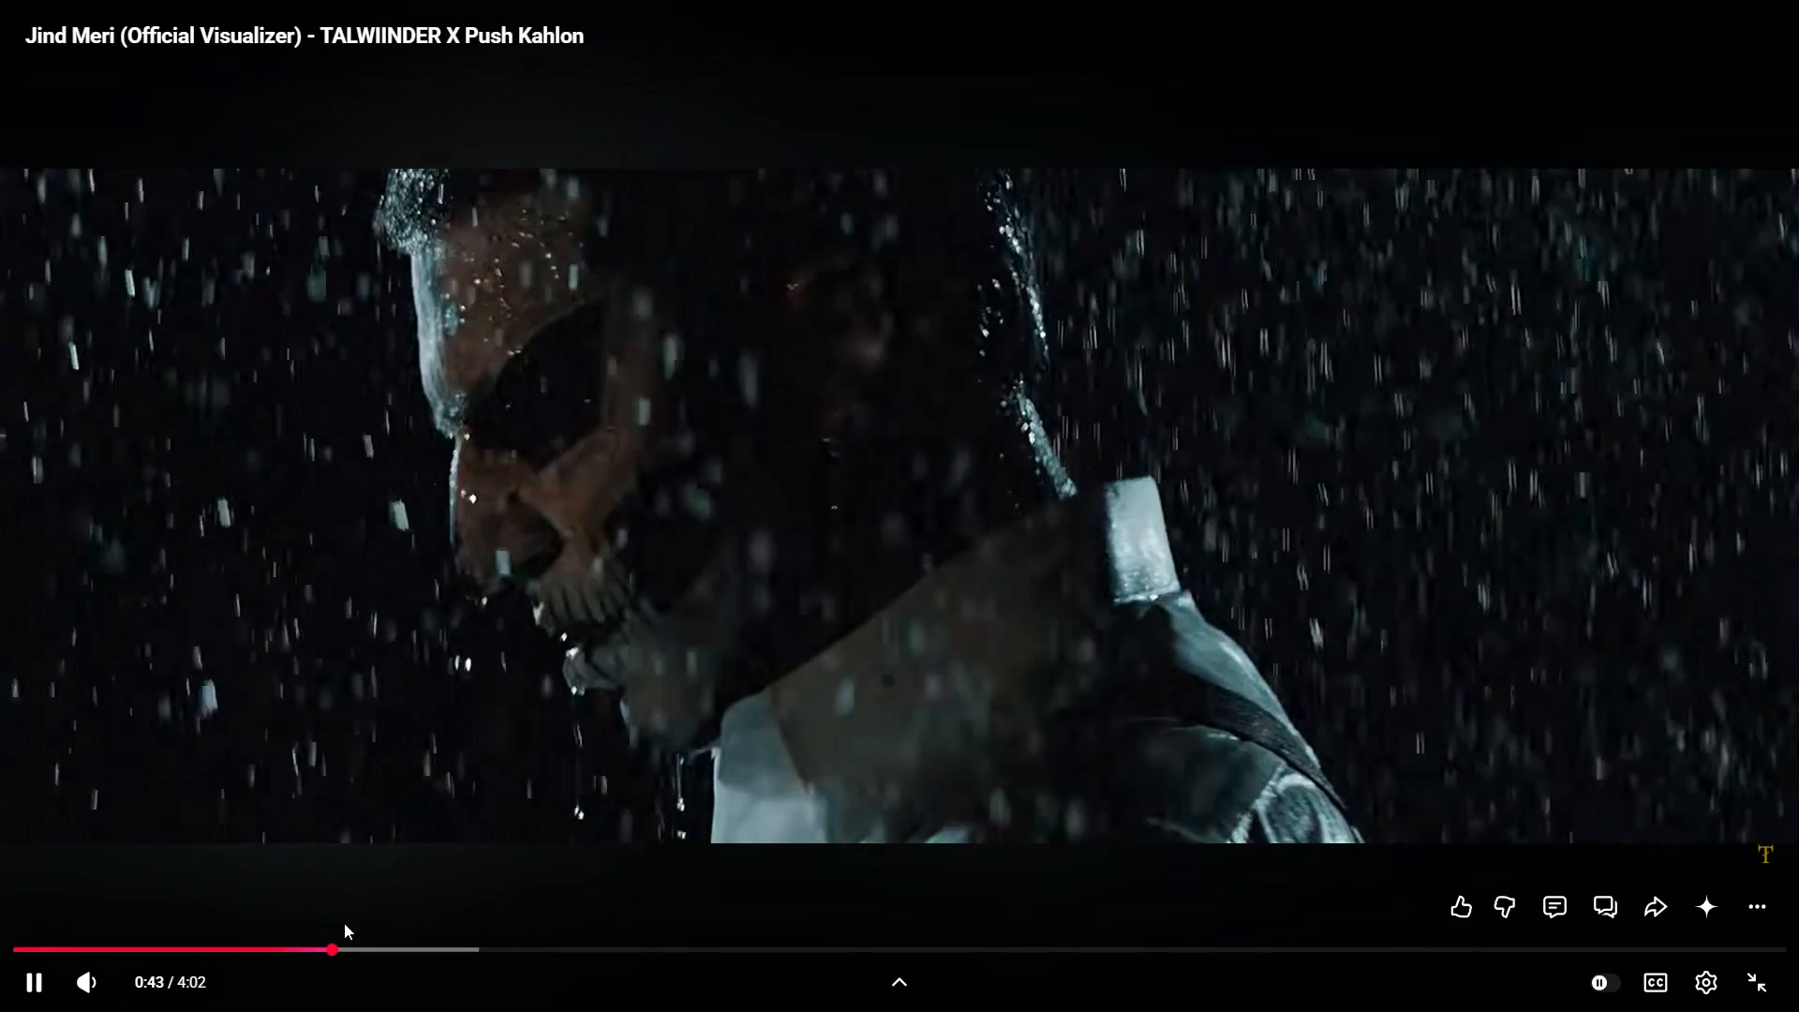
pyautogui.click(397, 937)
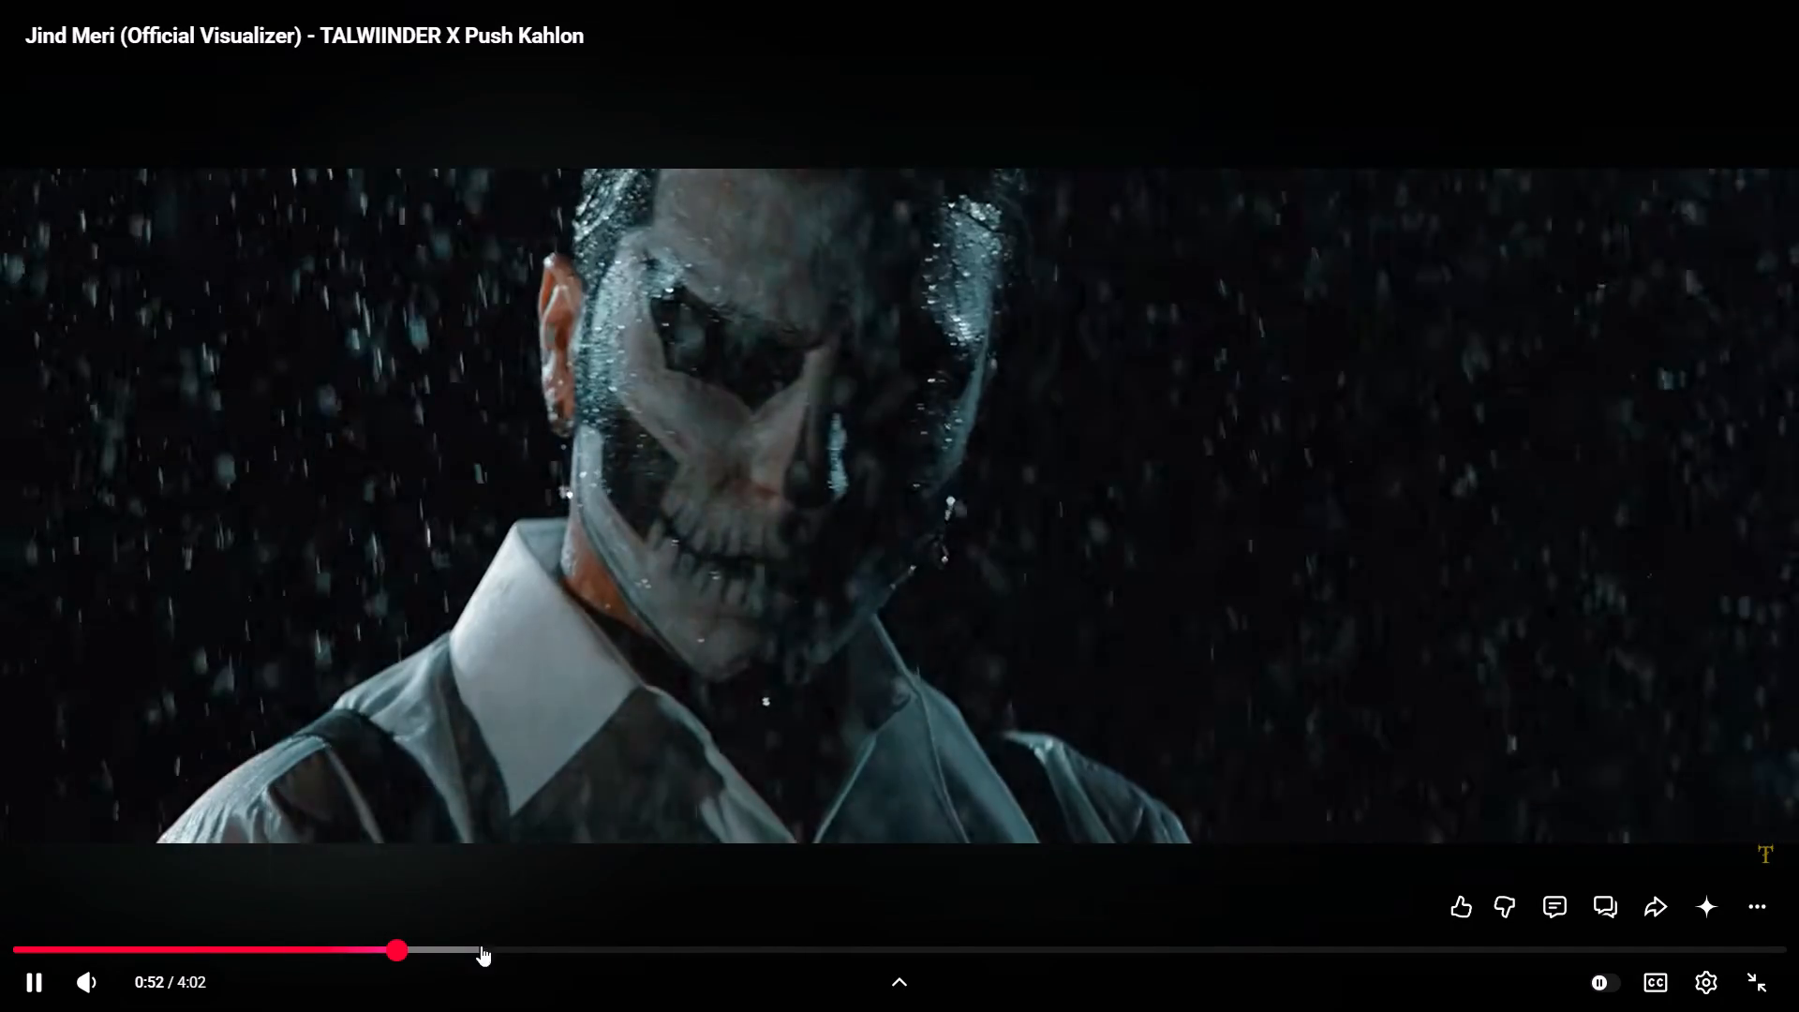
pyautogui.click(519, 944)
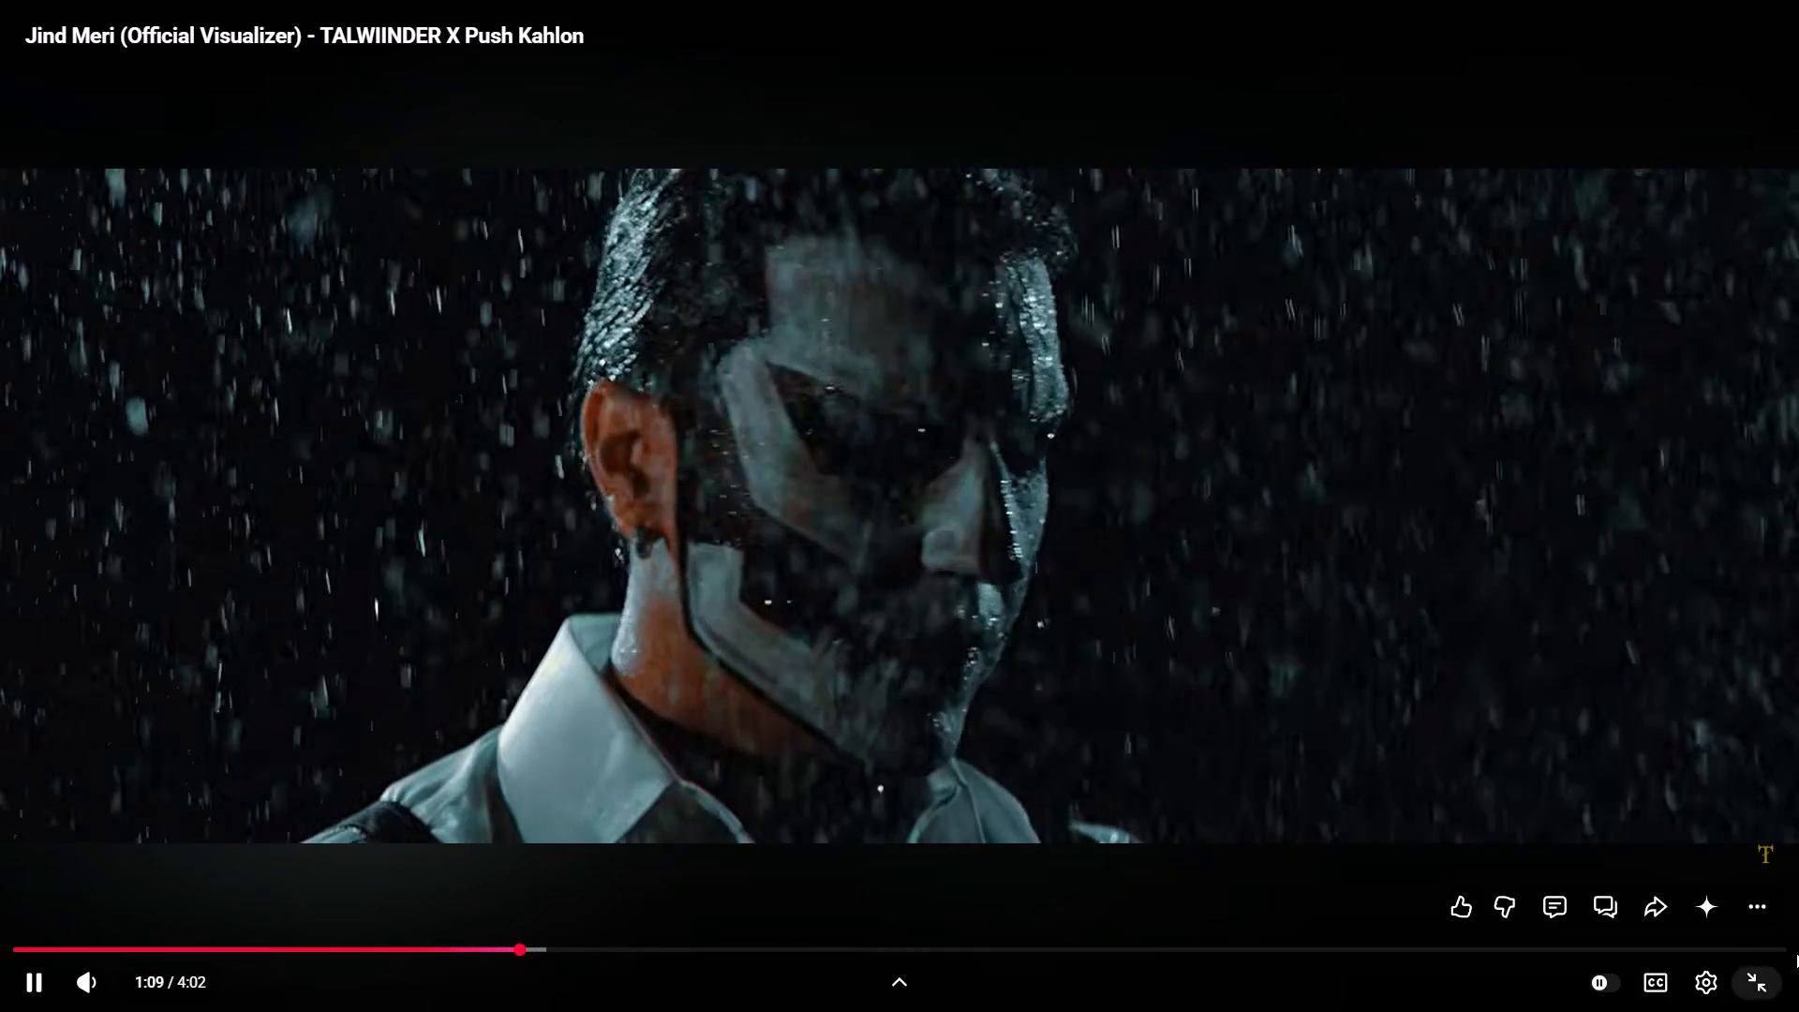
pyautogui.click(1756, 975)
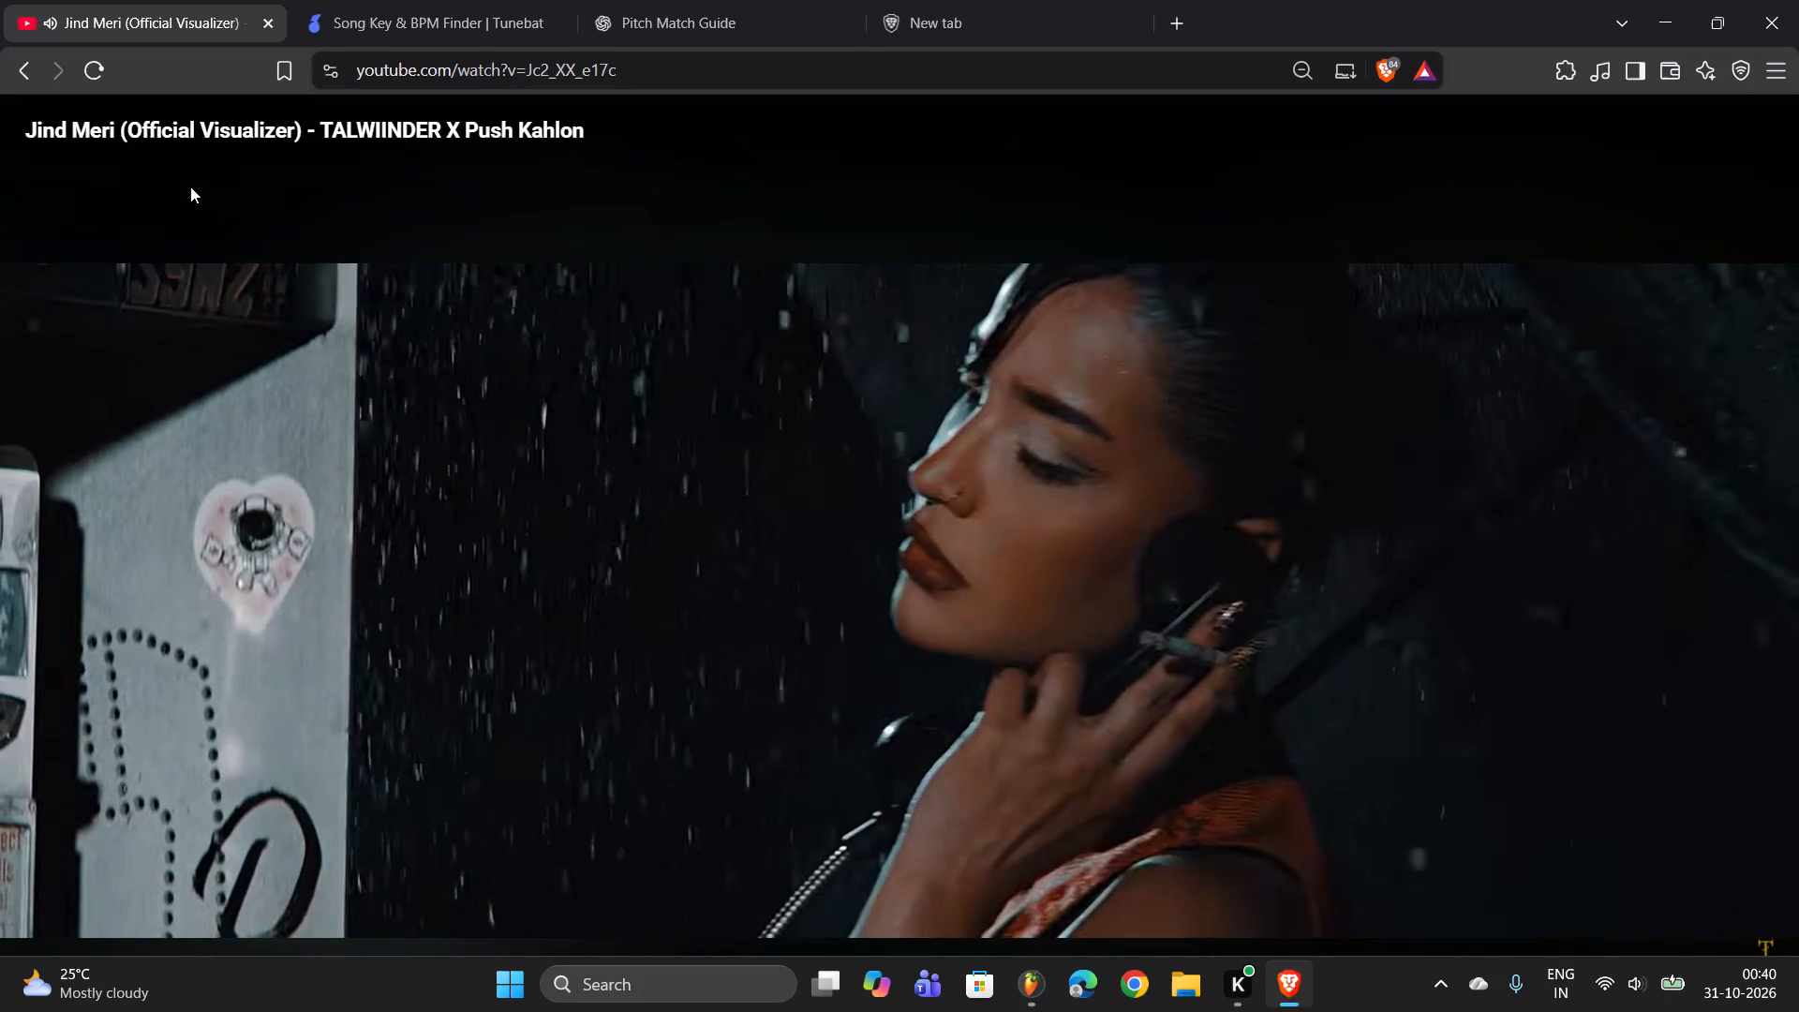
# Open the "Kashvi Angry" Short from the YouTube home feed and view its comments.
pyautogui.click(106, 143)
pyautogui.scroll(1, 283, 231)
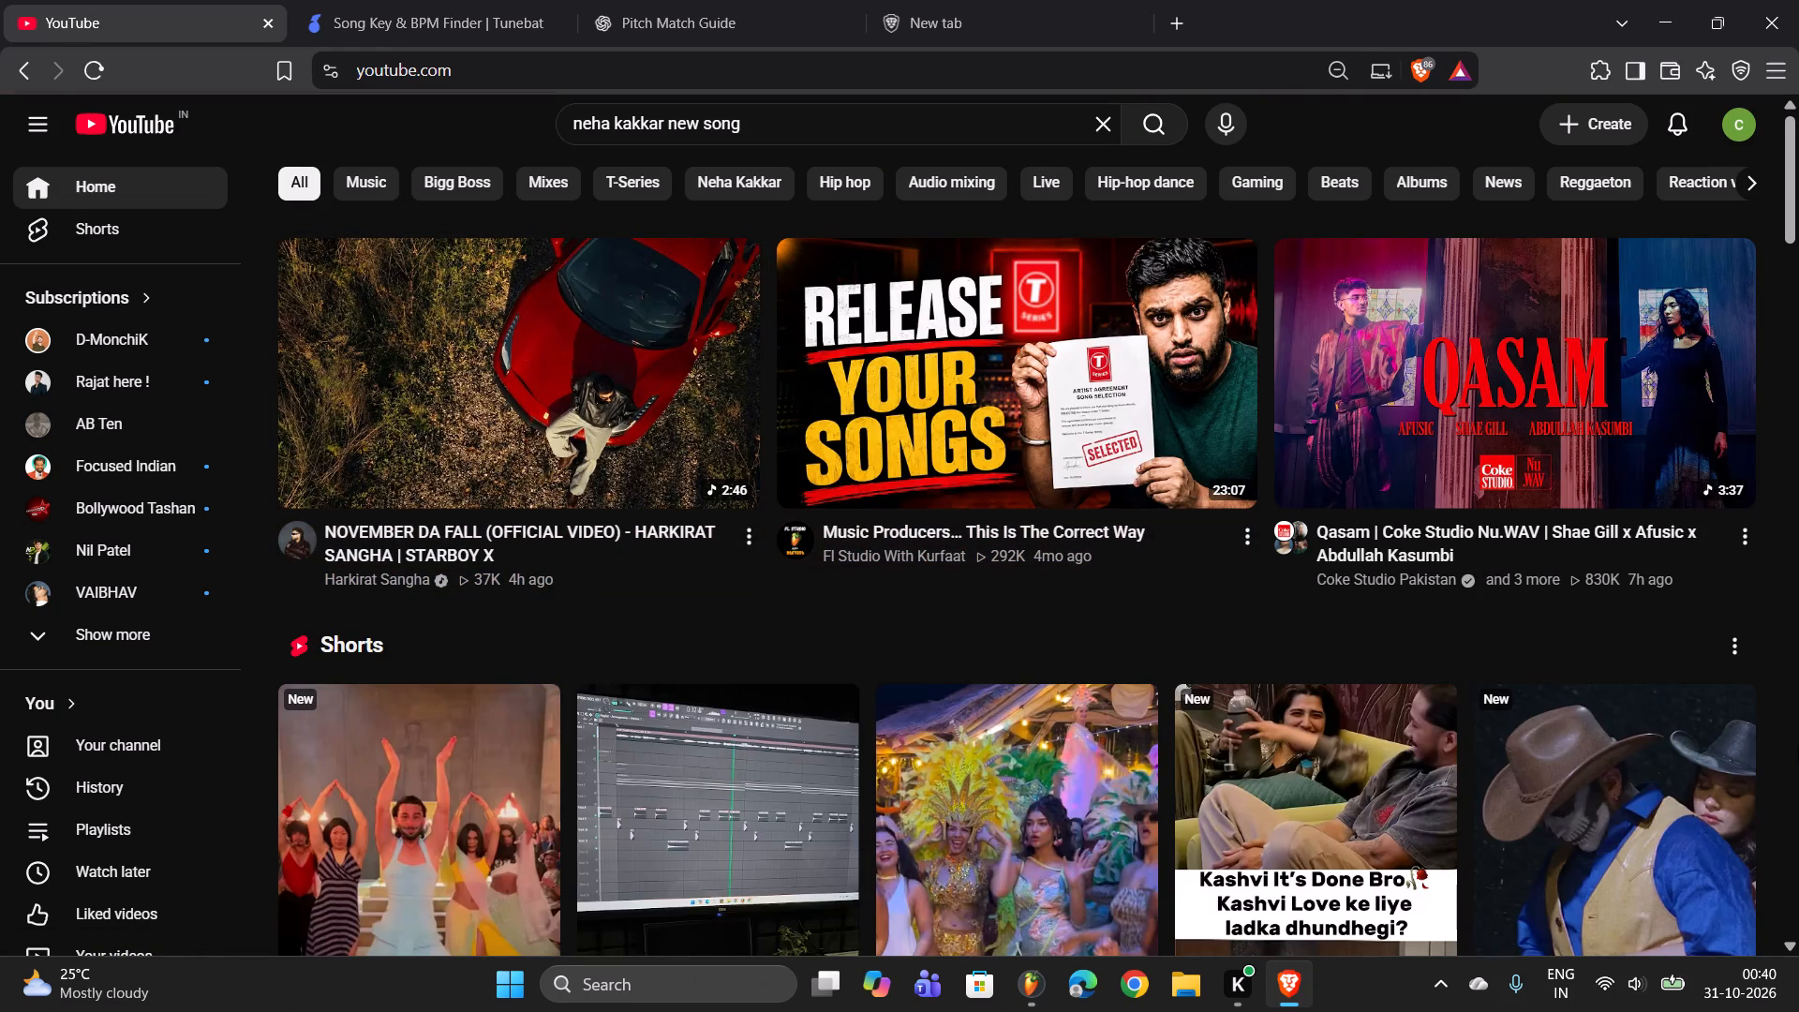
pyautogui.scroll(-3, 1376, 713)
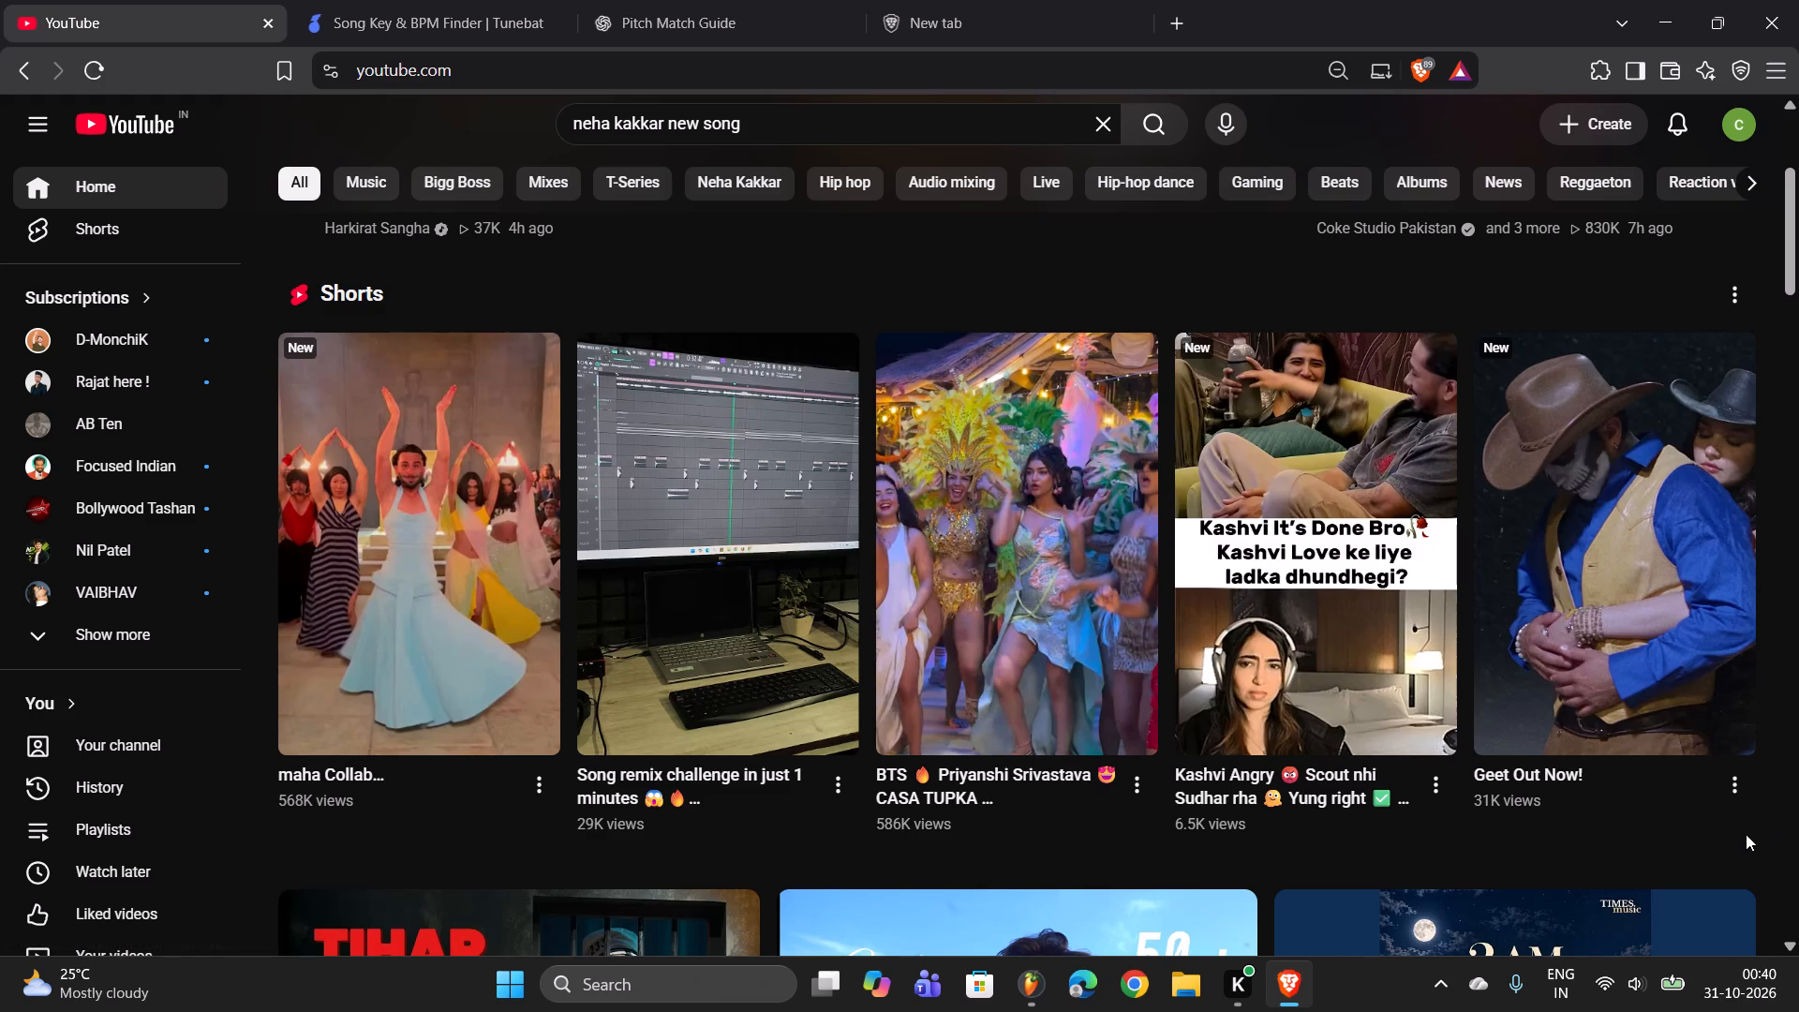
pyautogui.click(1361, 611)
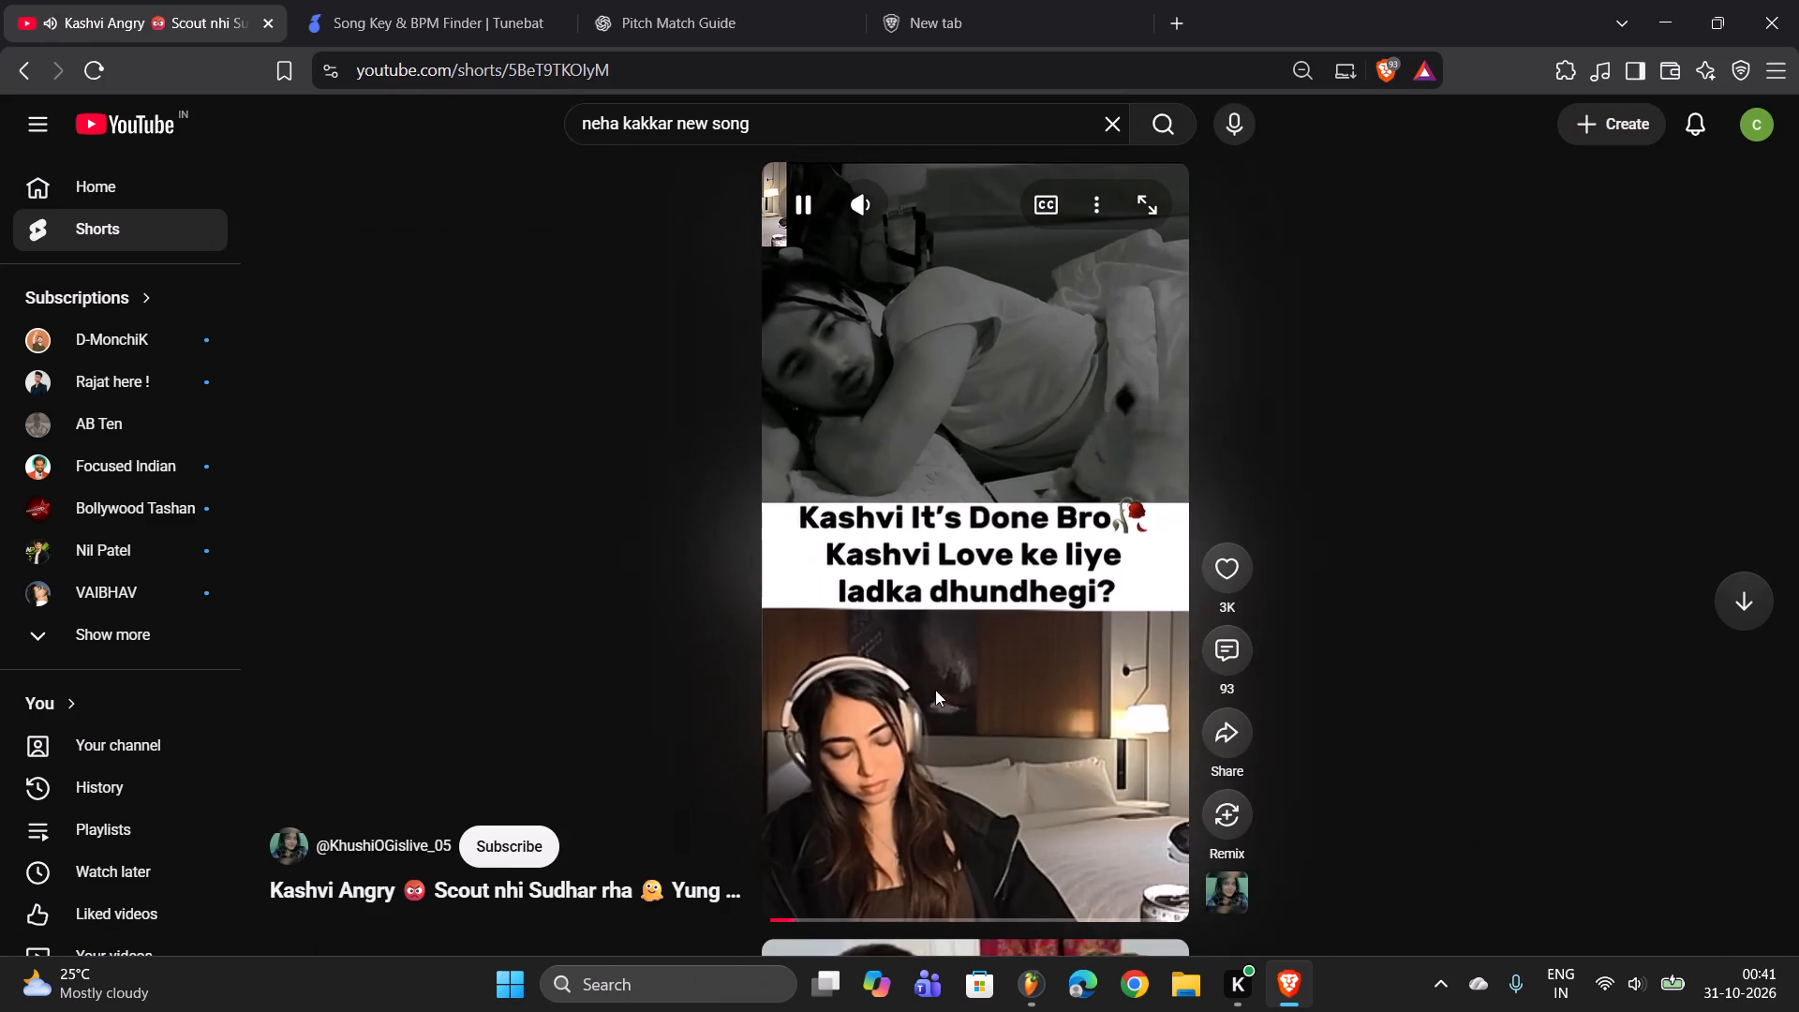
pyautogui.click(1226, 645)
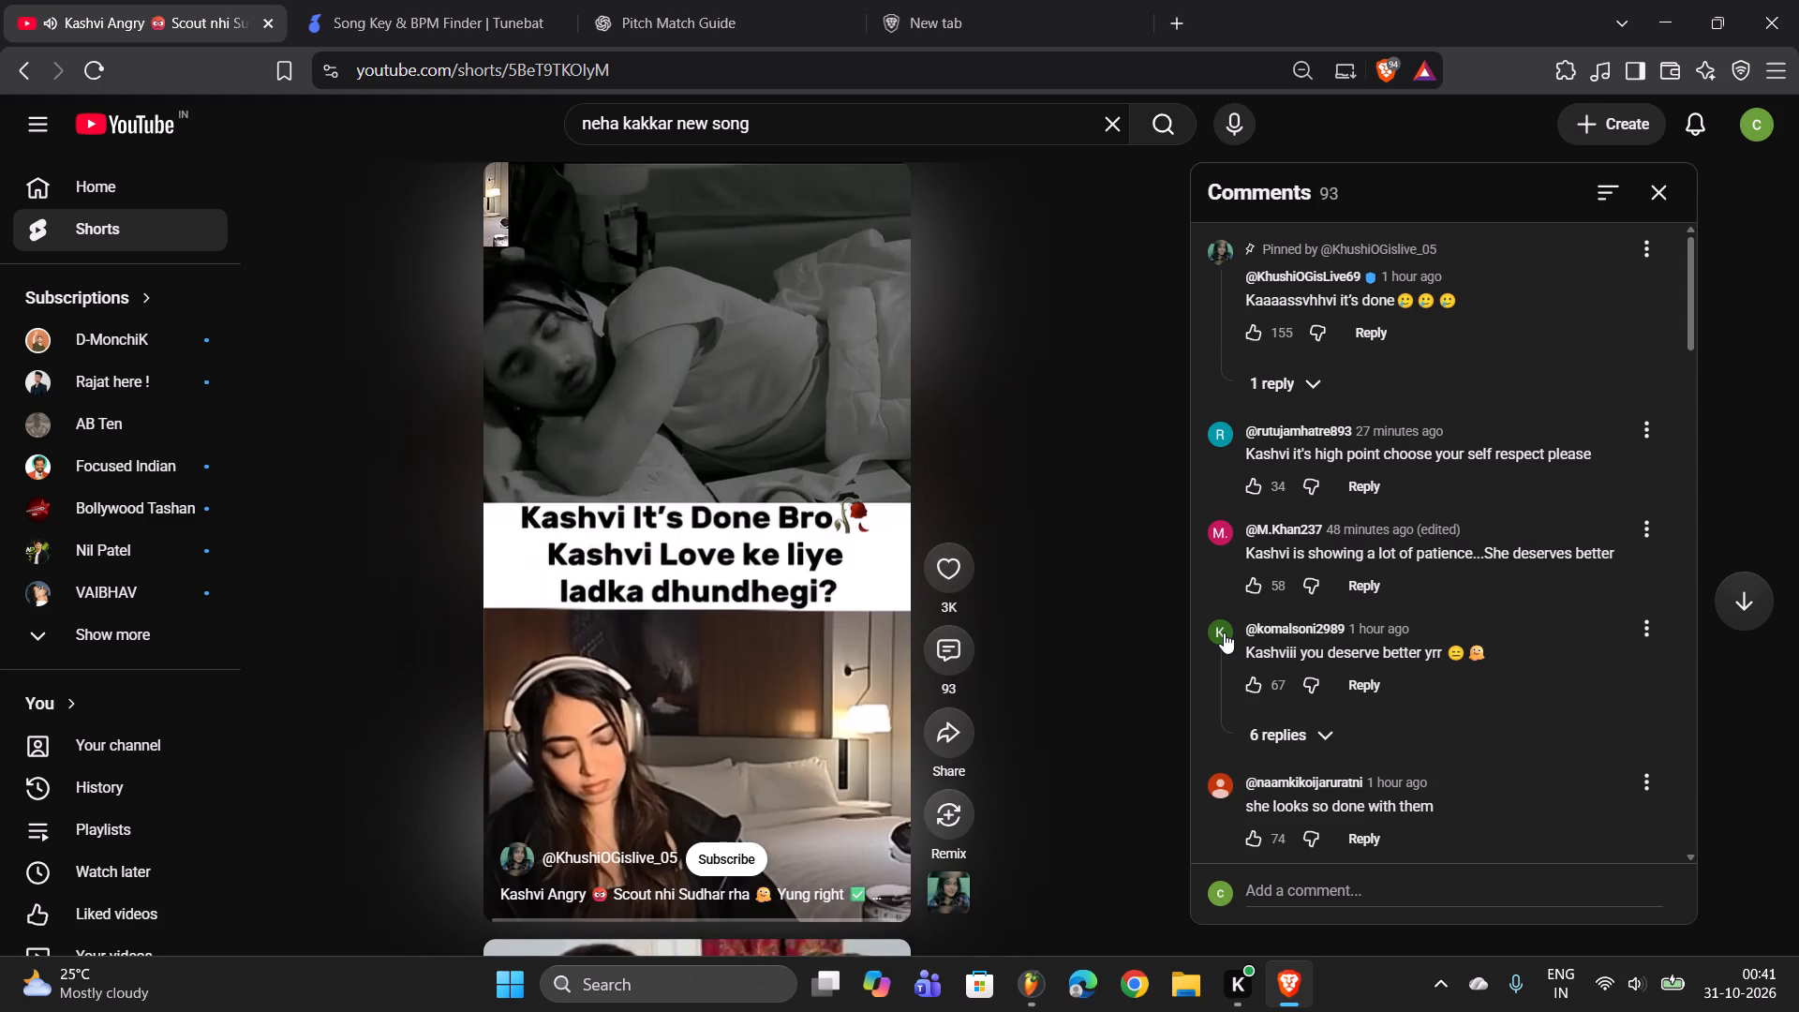
# Move on from the Kashvi Short to the following Short in the feed and view it.
pyautogui.scroll(-3, 681, 488)
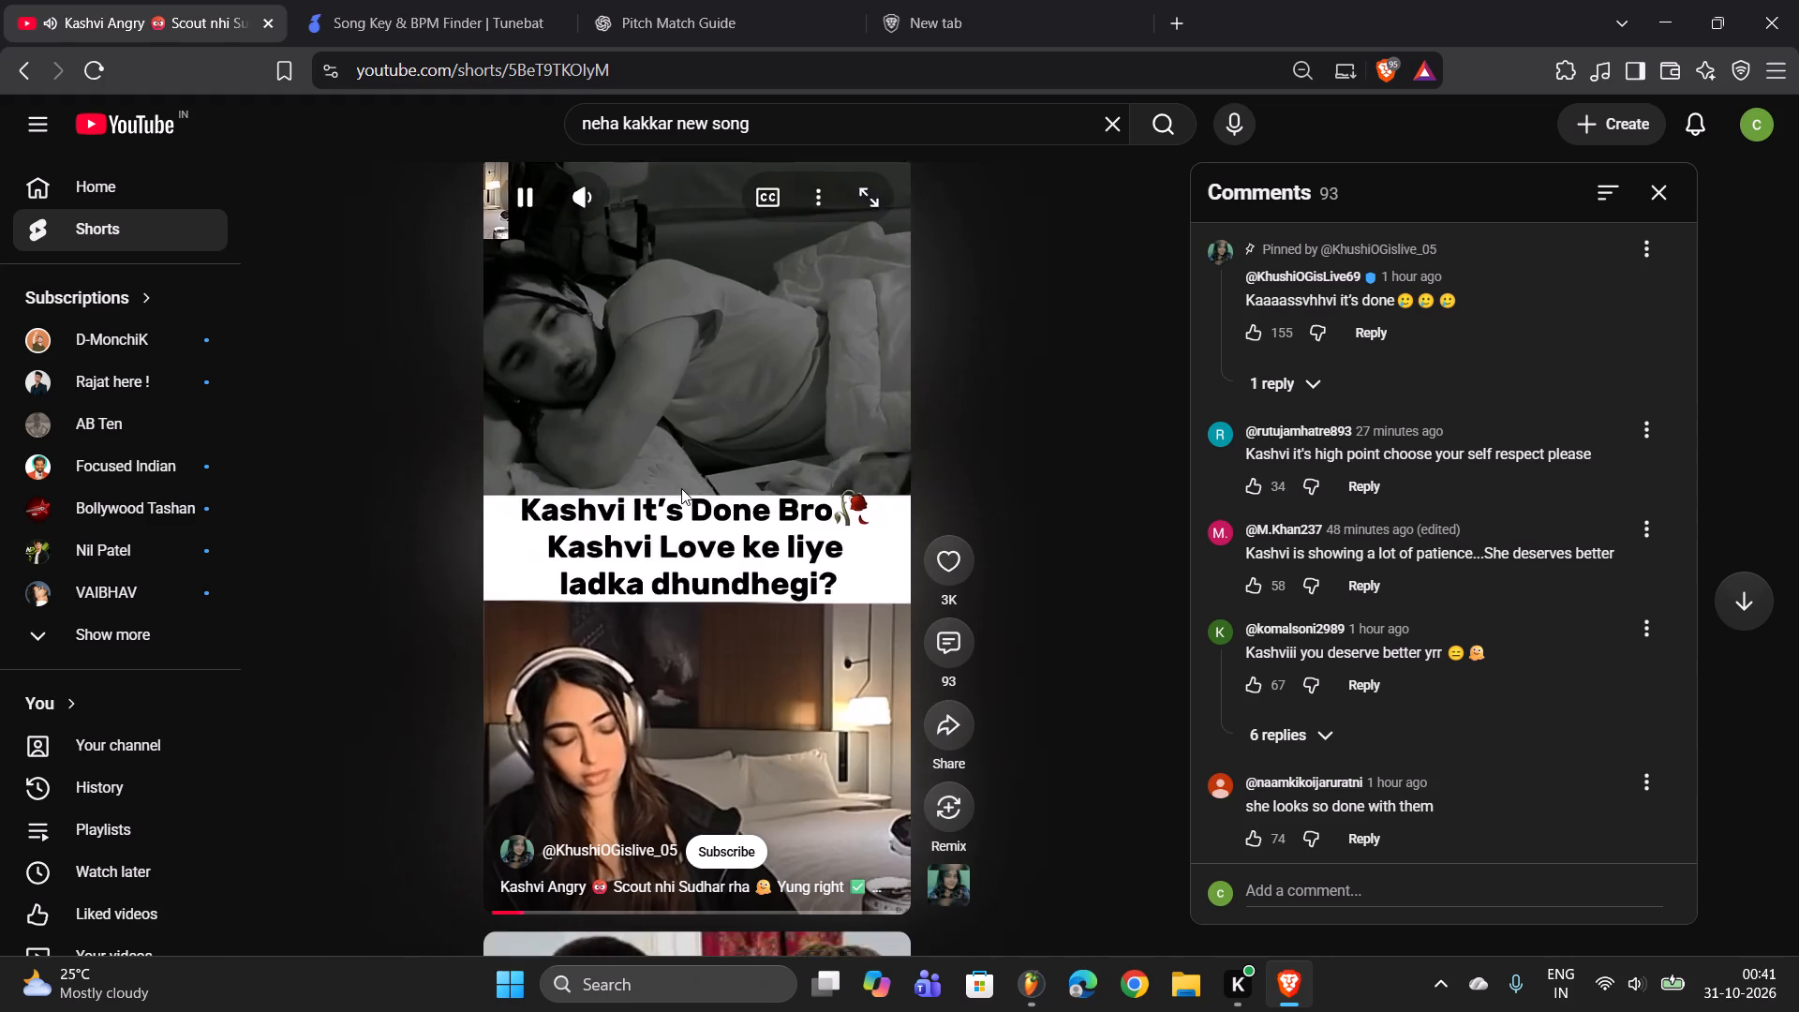
pyautogui.scroll(-2, 681, 488)
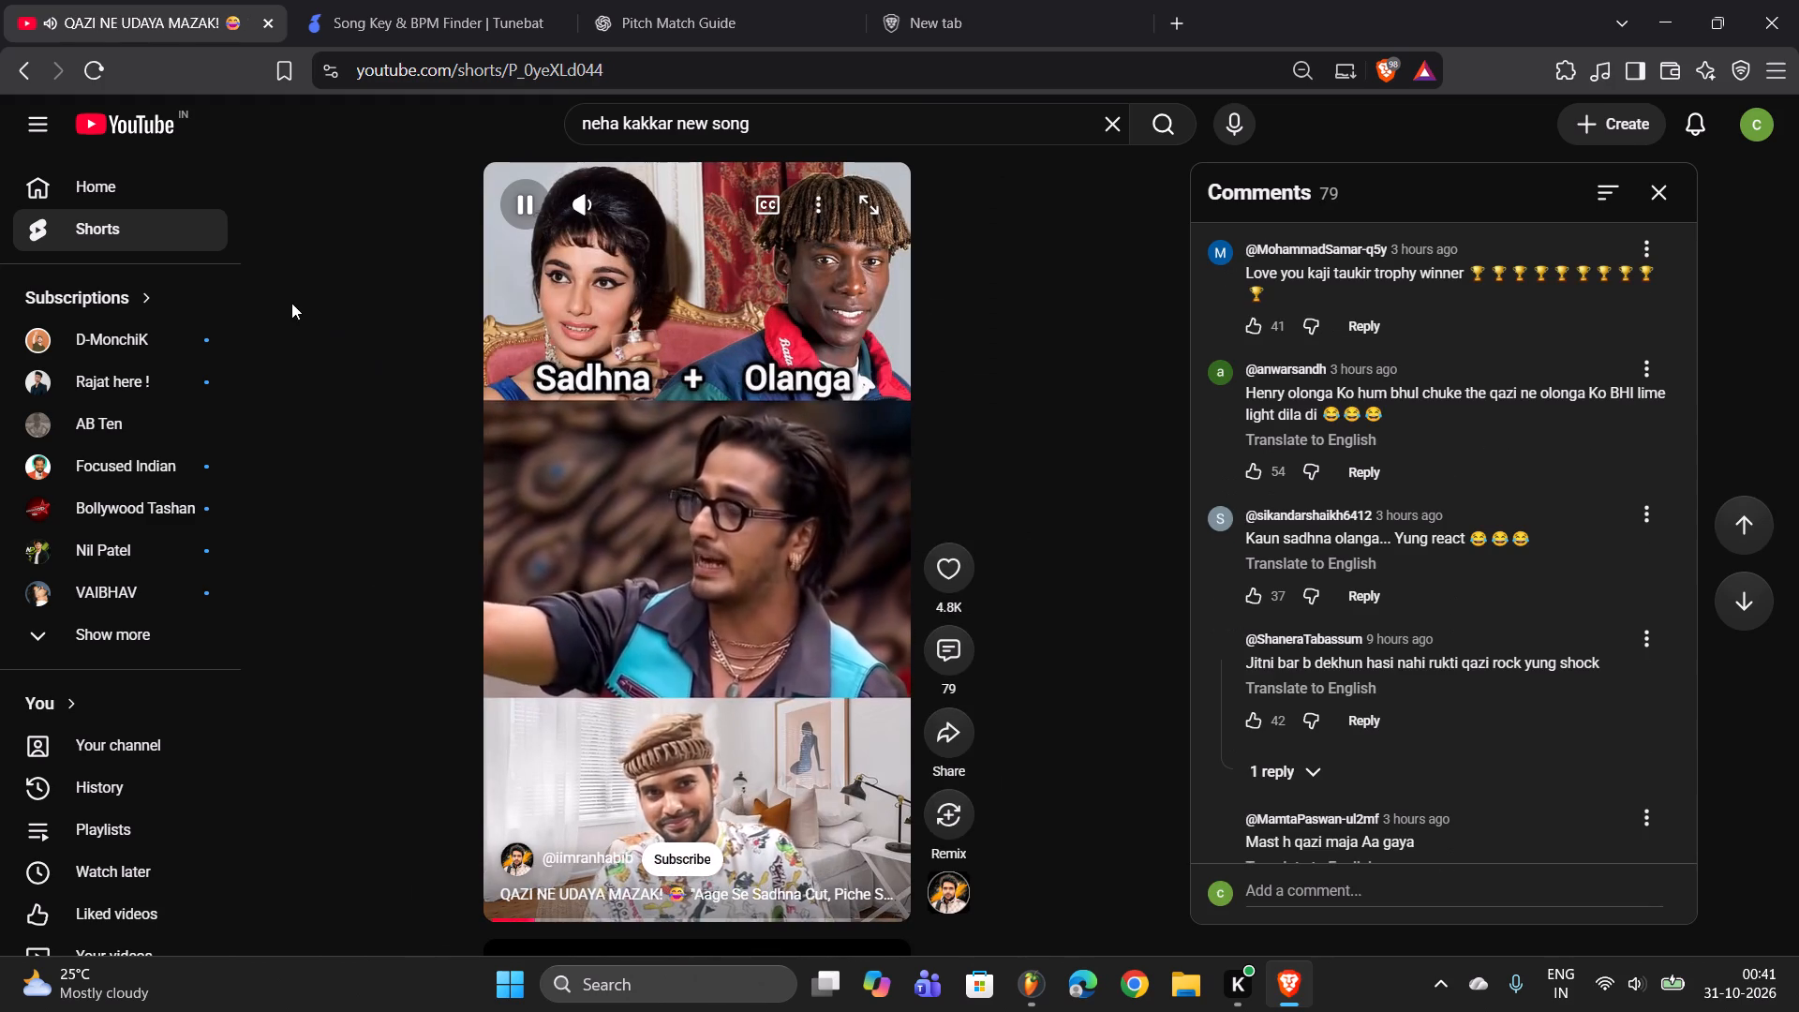
# Open D-MonchiK's "SCOUT AGAIN BASHED BY SALMAN KHAN" video from the YouTube home feed and check its description.
pyautogui.click(95, 140)
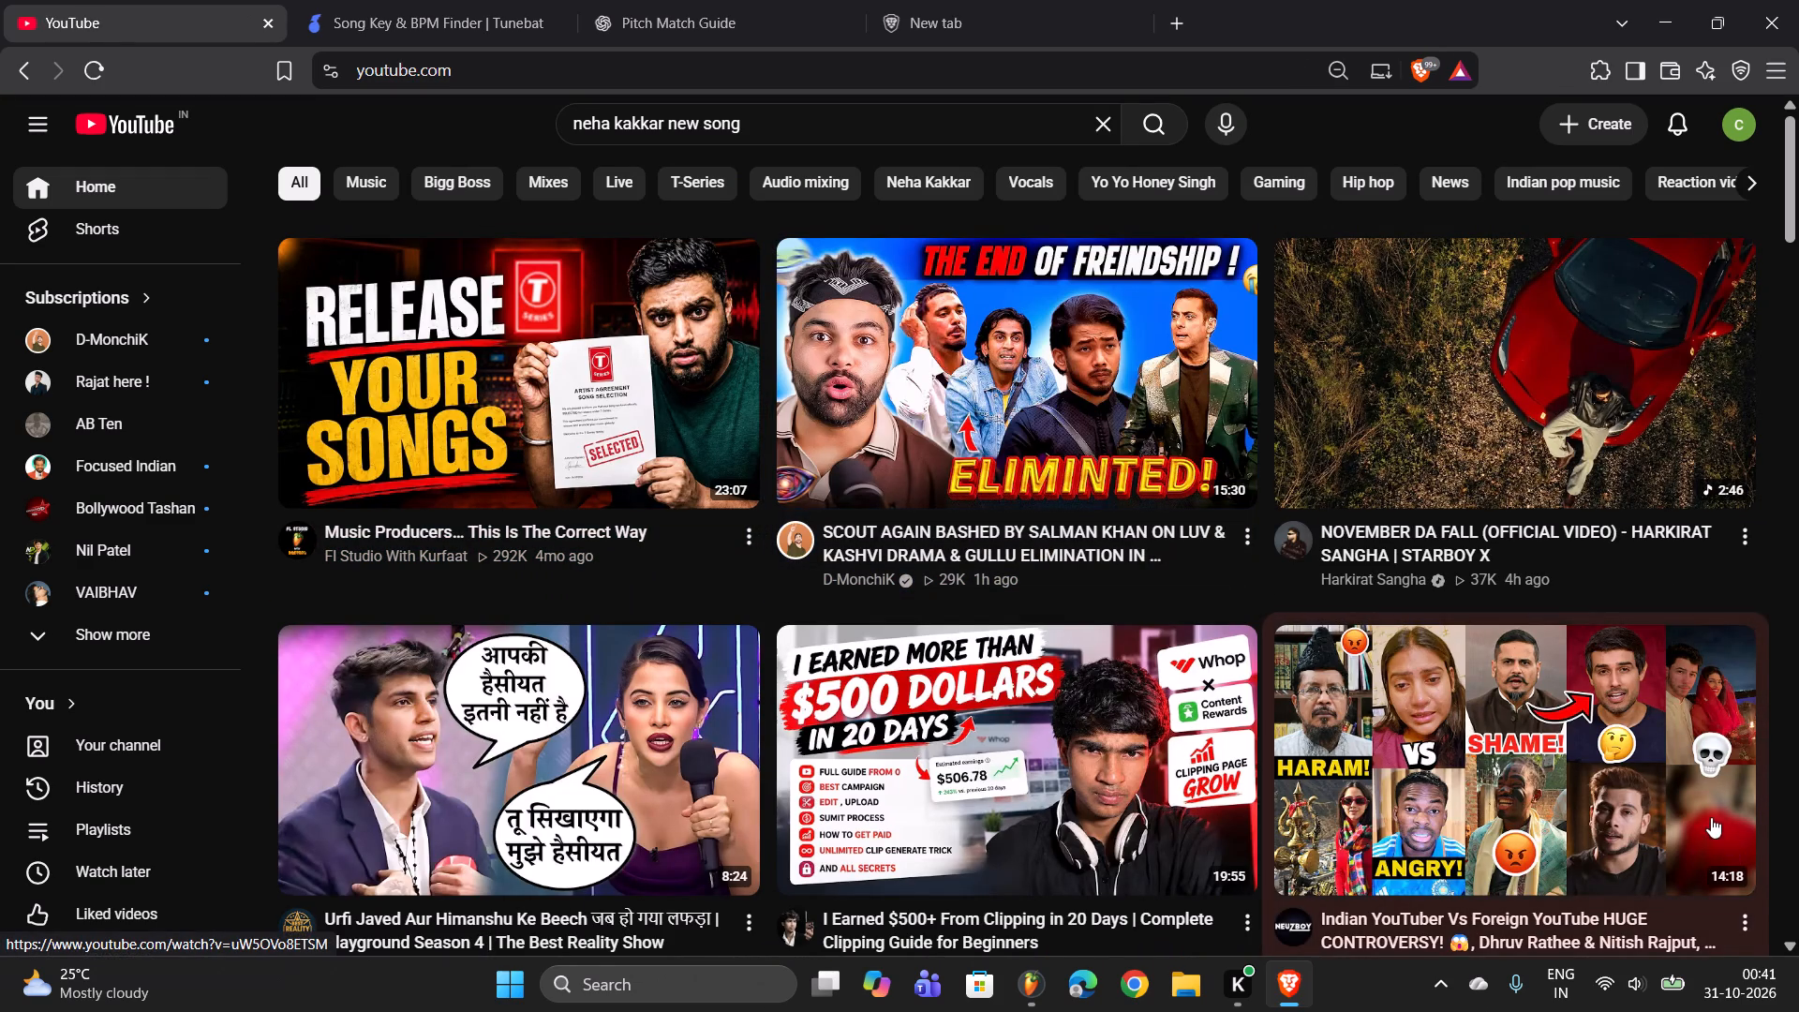
pyautogui.click(1160, 411)
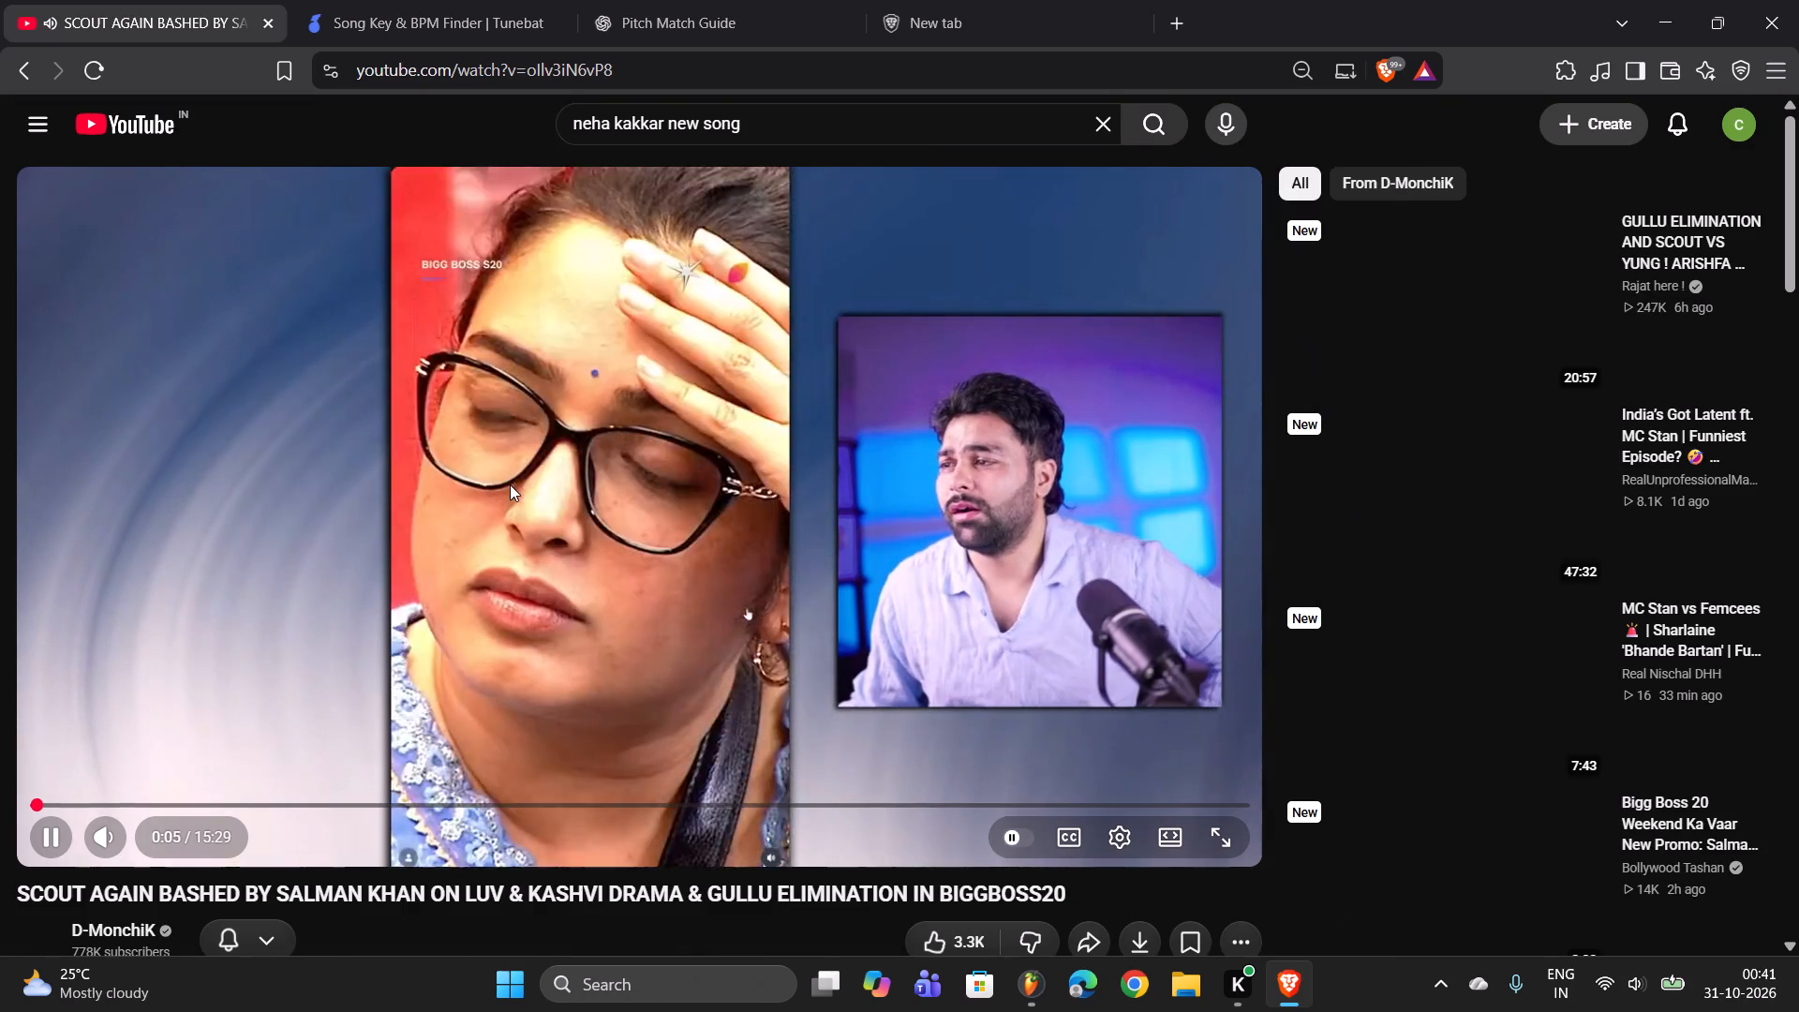
pyautogui.scroll(-2, 512, 491)
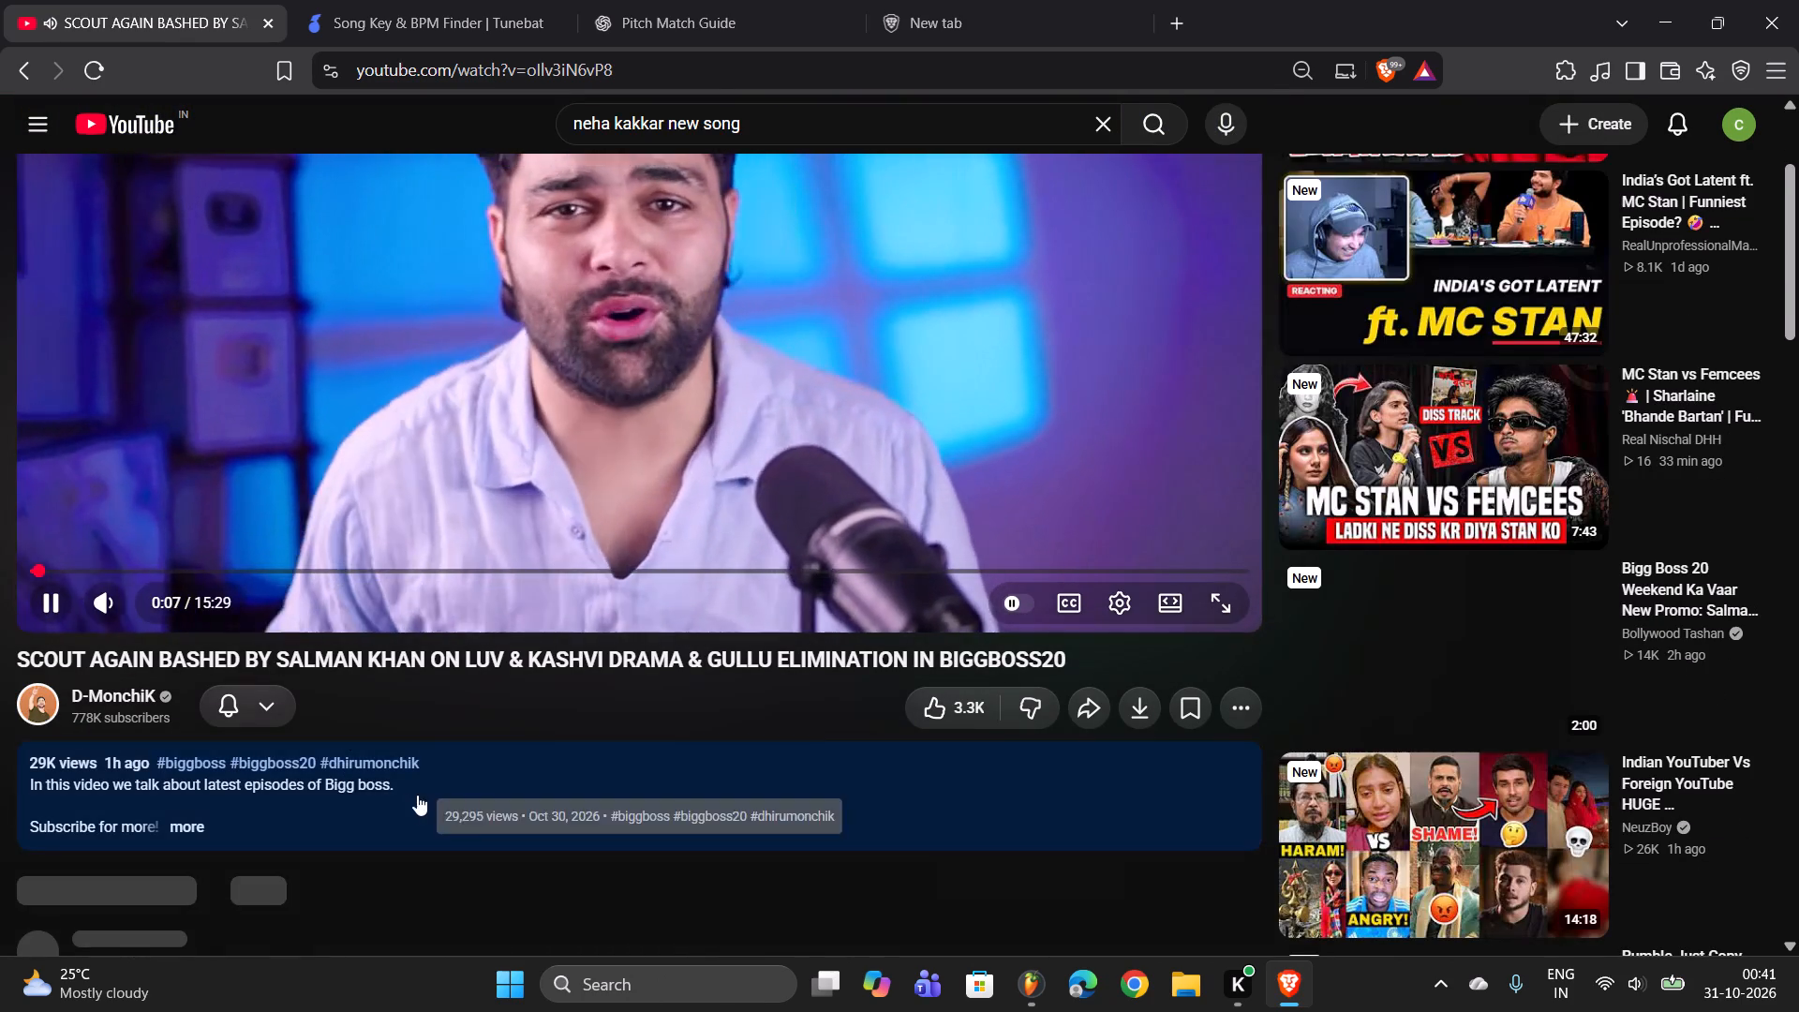
pyautogui.click(432, 796)
pyautogui.scroll(3, 465, 673)
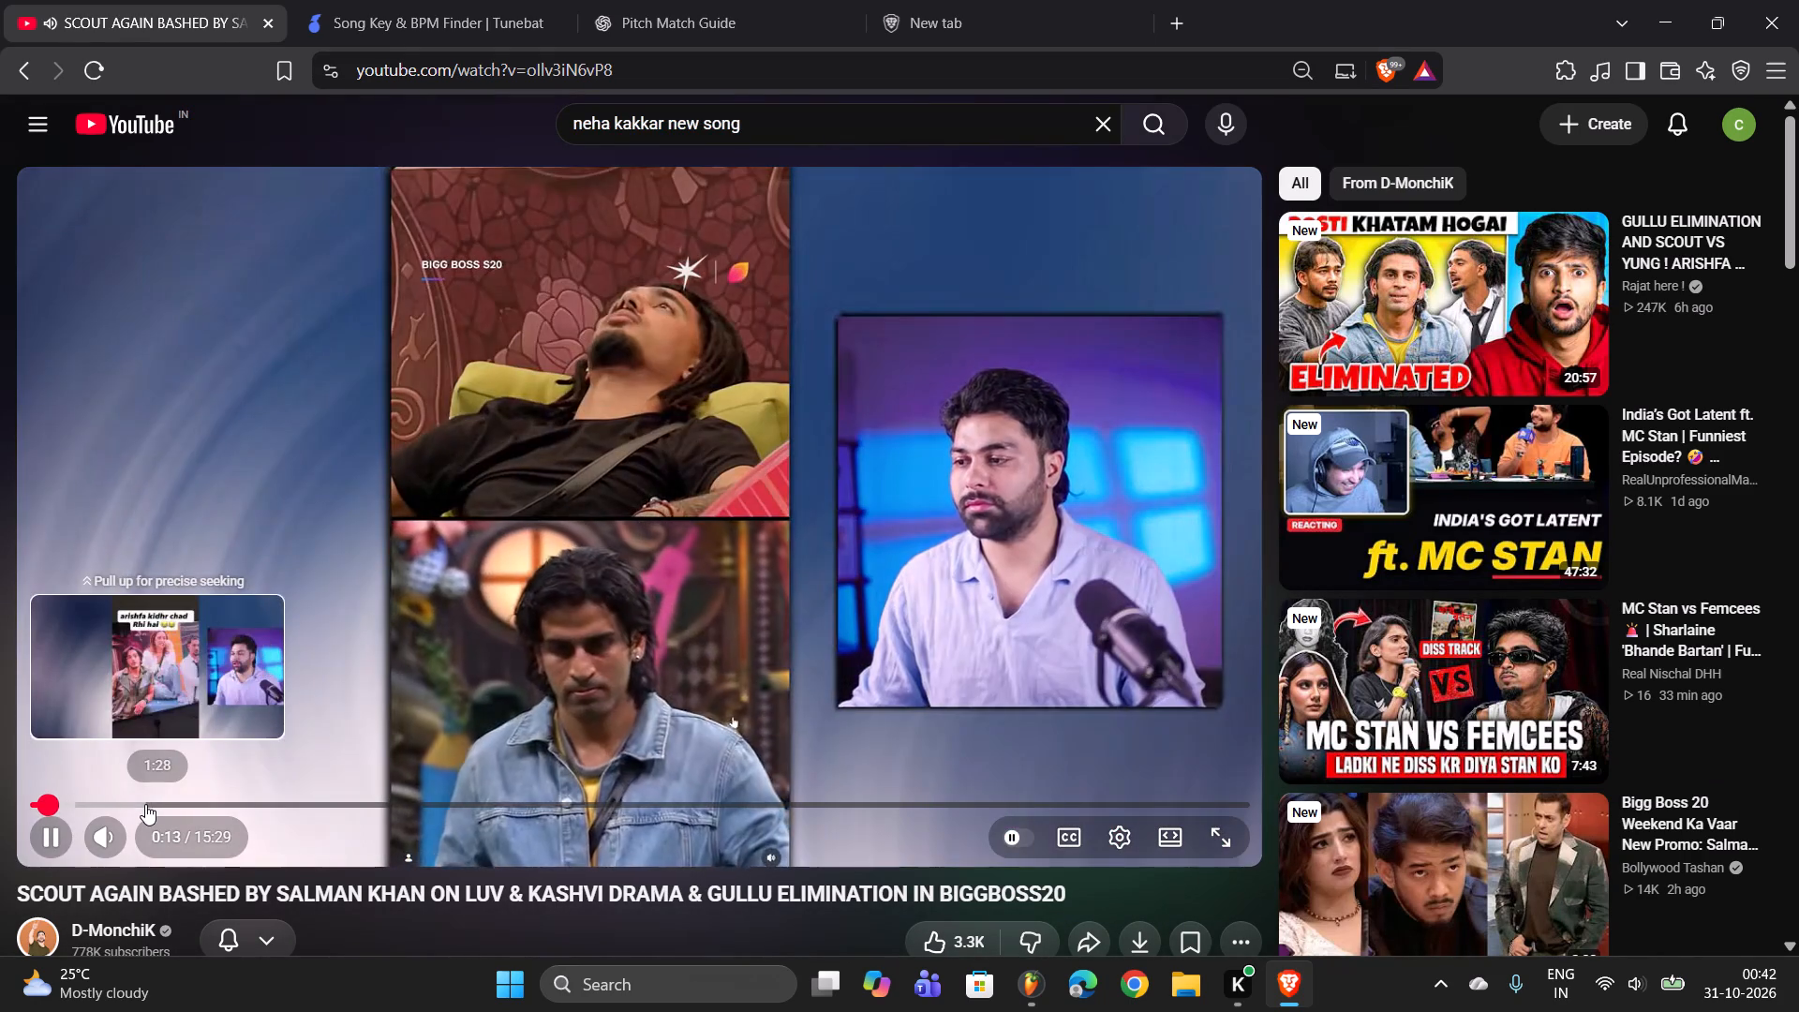
# Skim the D-MonchiK video by skipping forward to about 1:28, 9:10, 11:58, 13:14, 14:32 and 15:09.
pyautogui.click(145, 804)
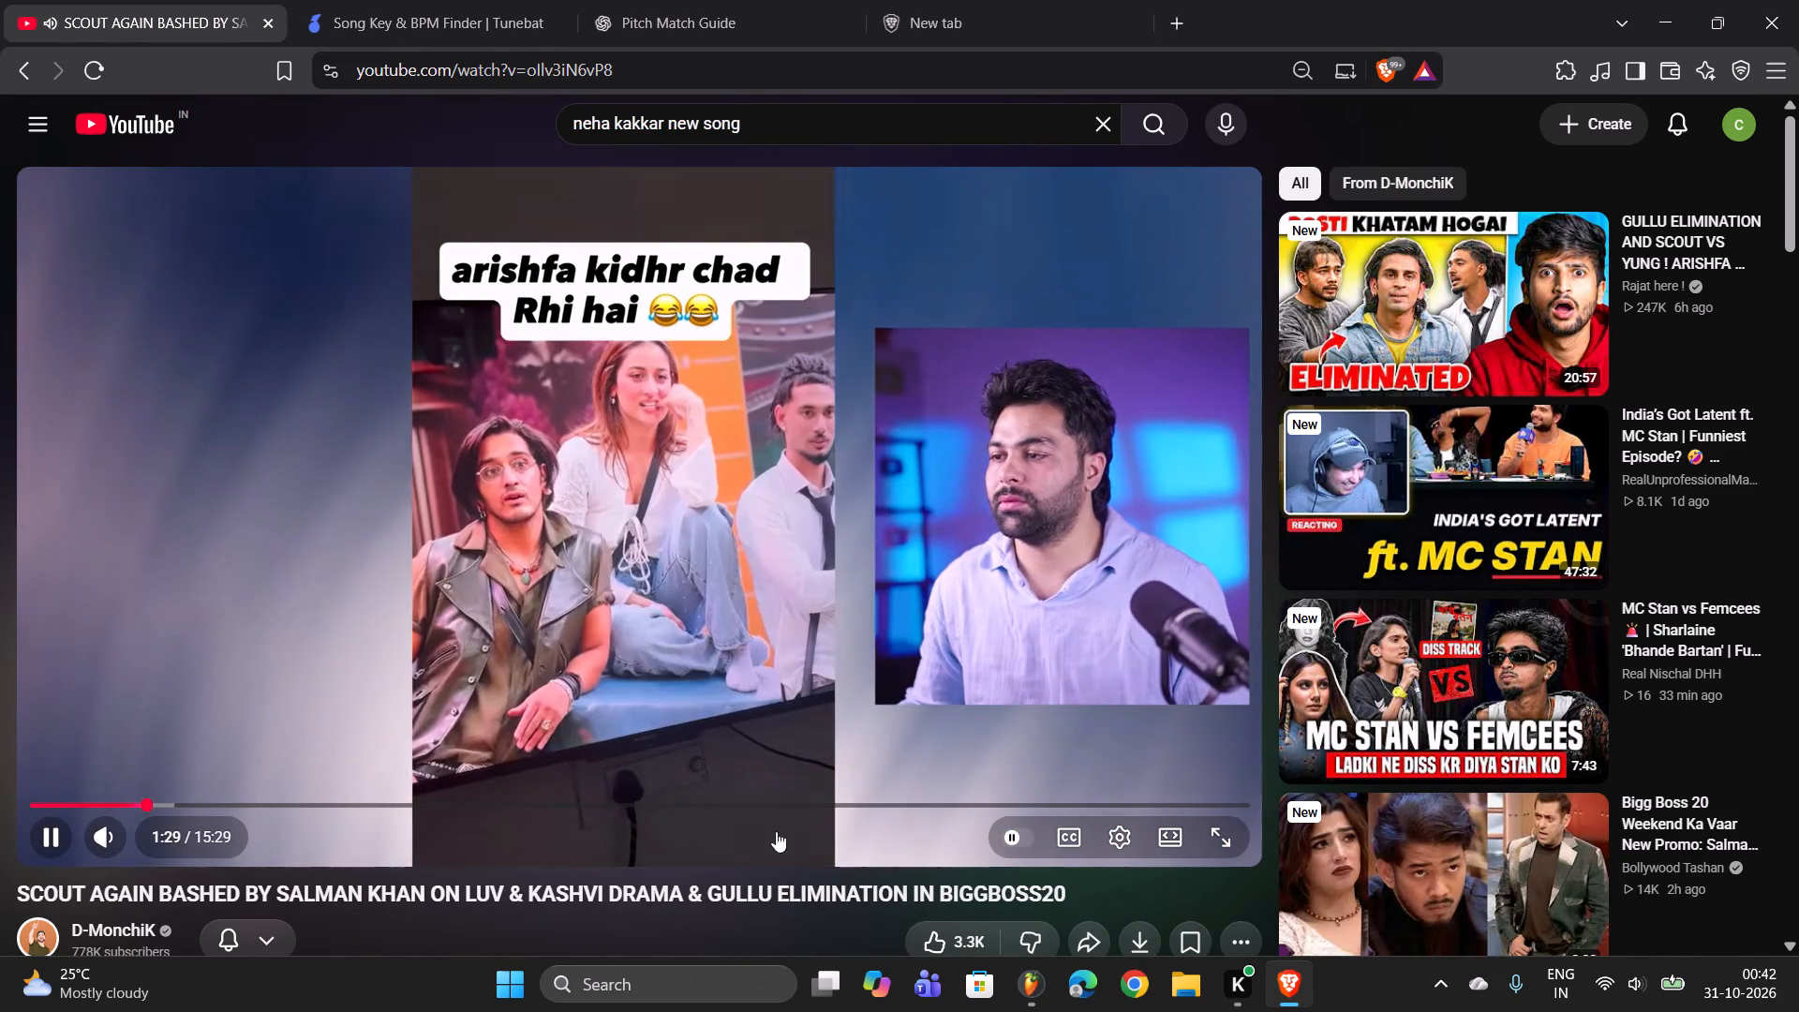
pyautogui.click(751, 800)
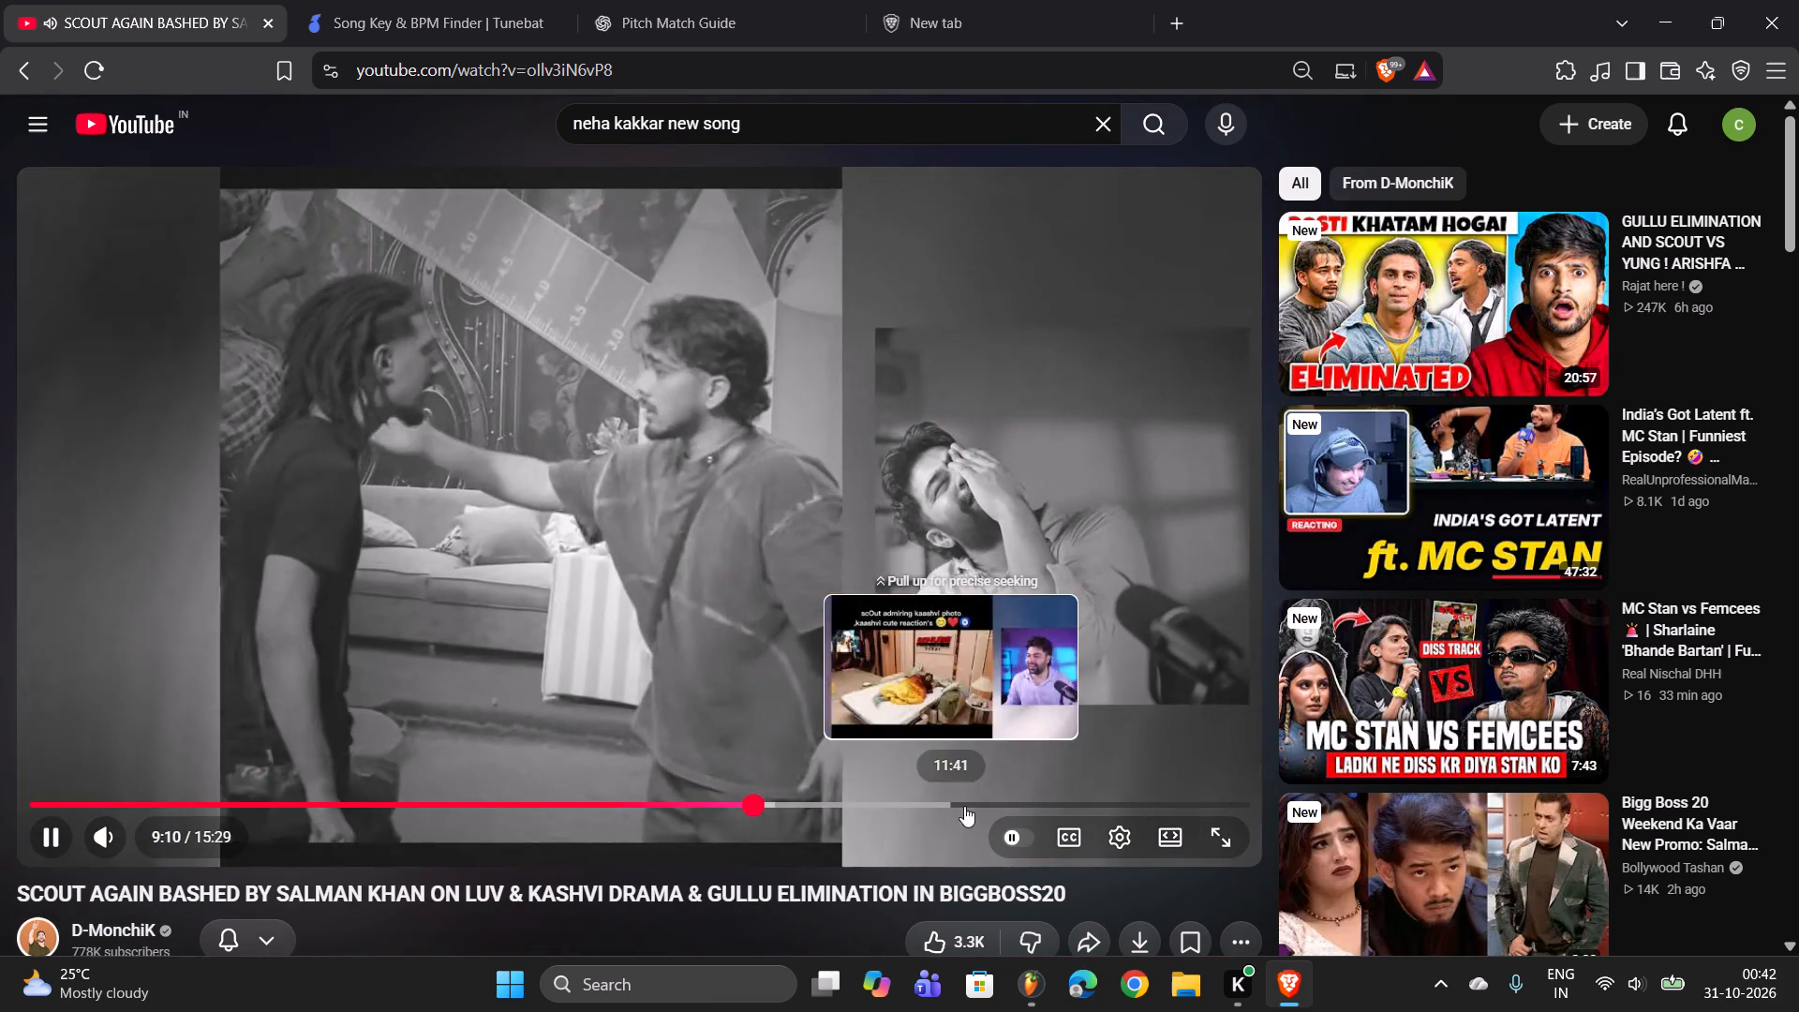
pyautogui.click(973, 800)
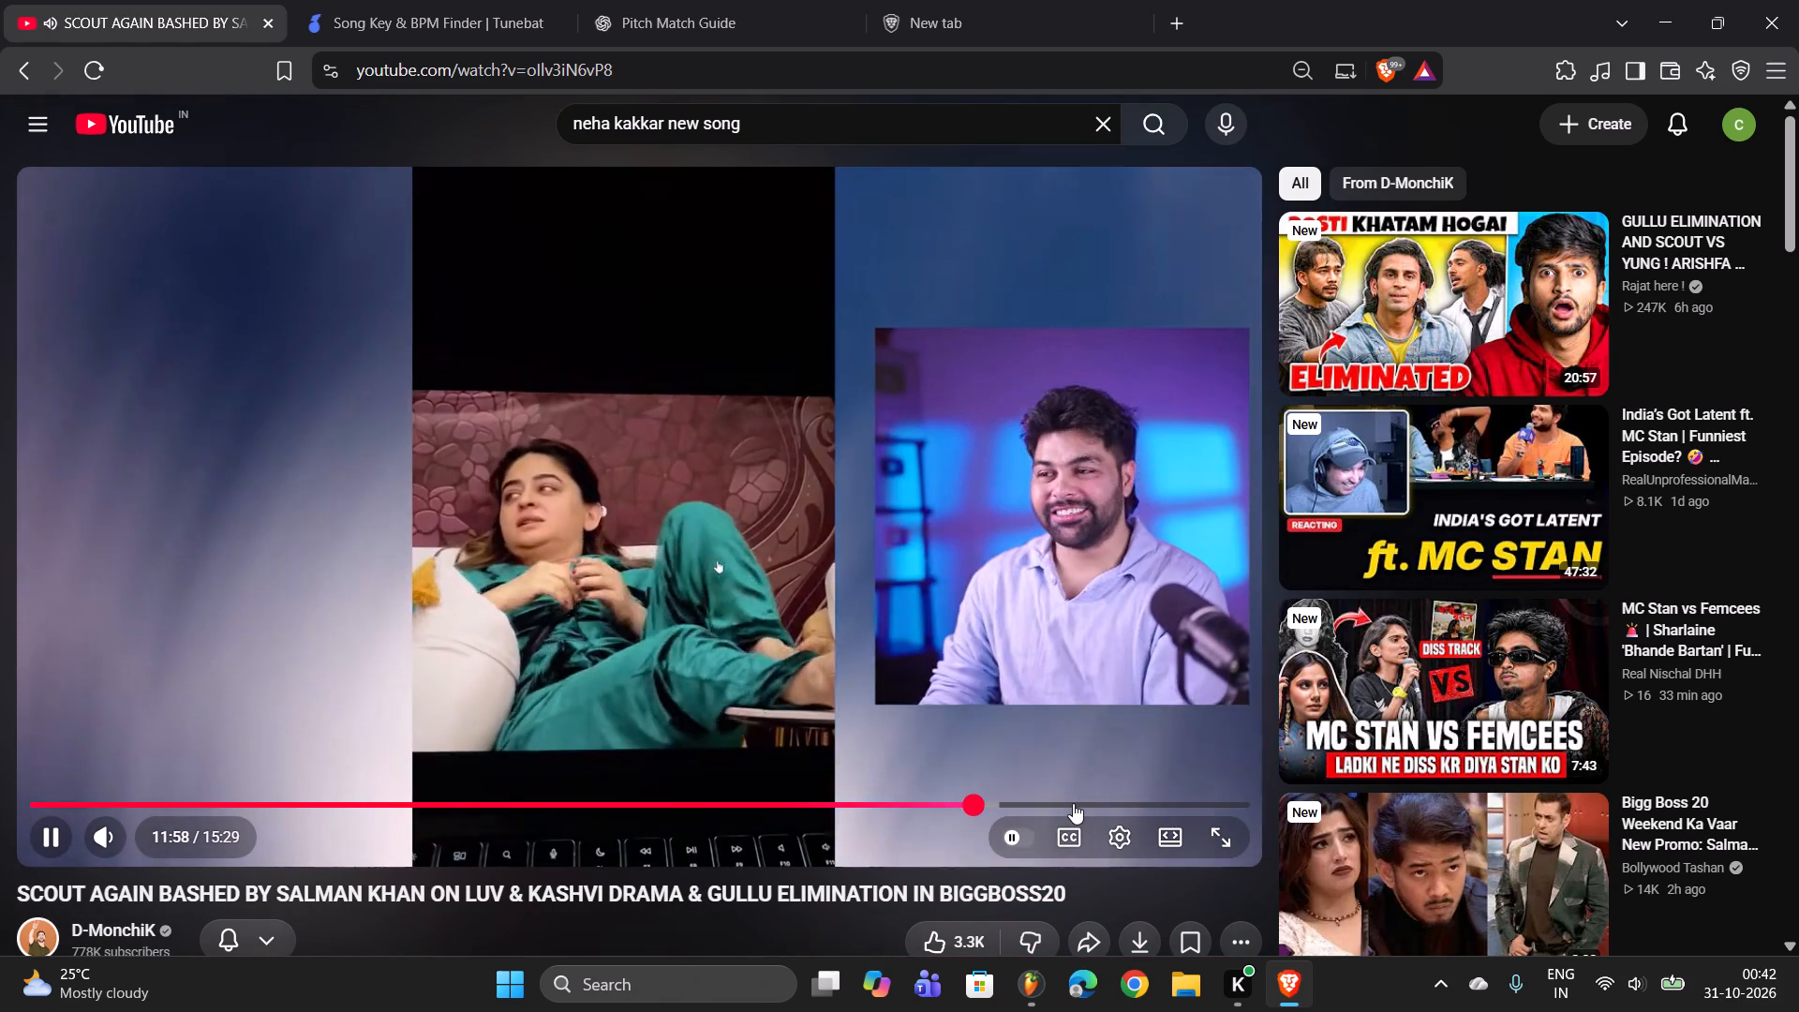
pyautogui.click(1074, 802)
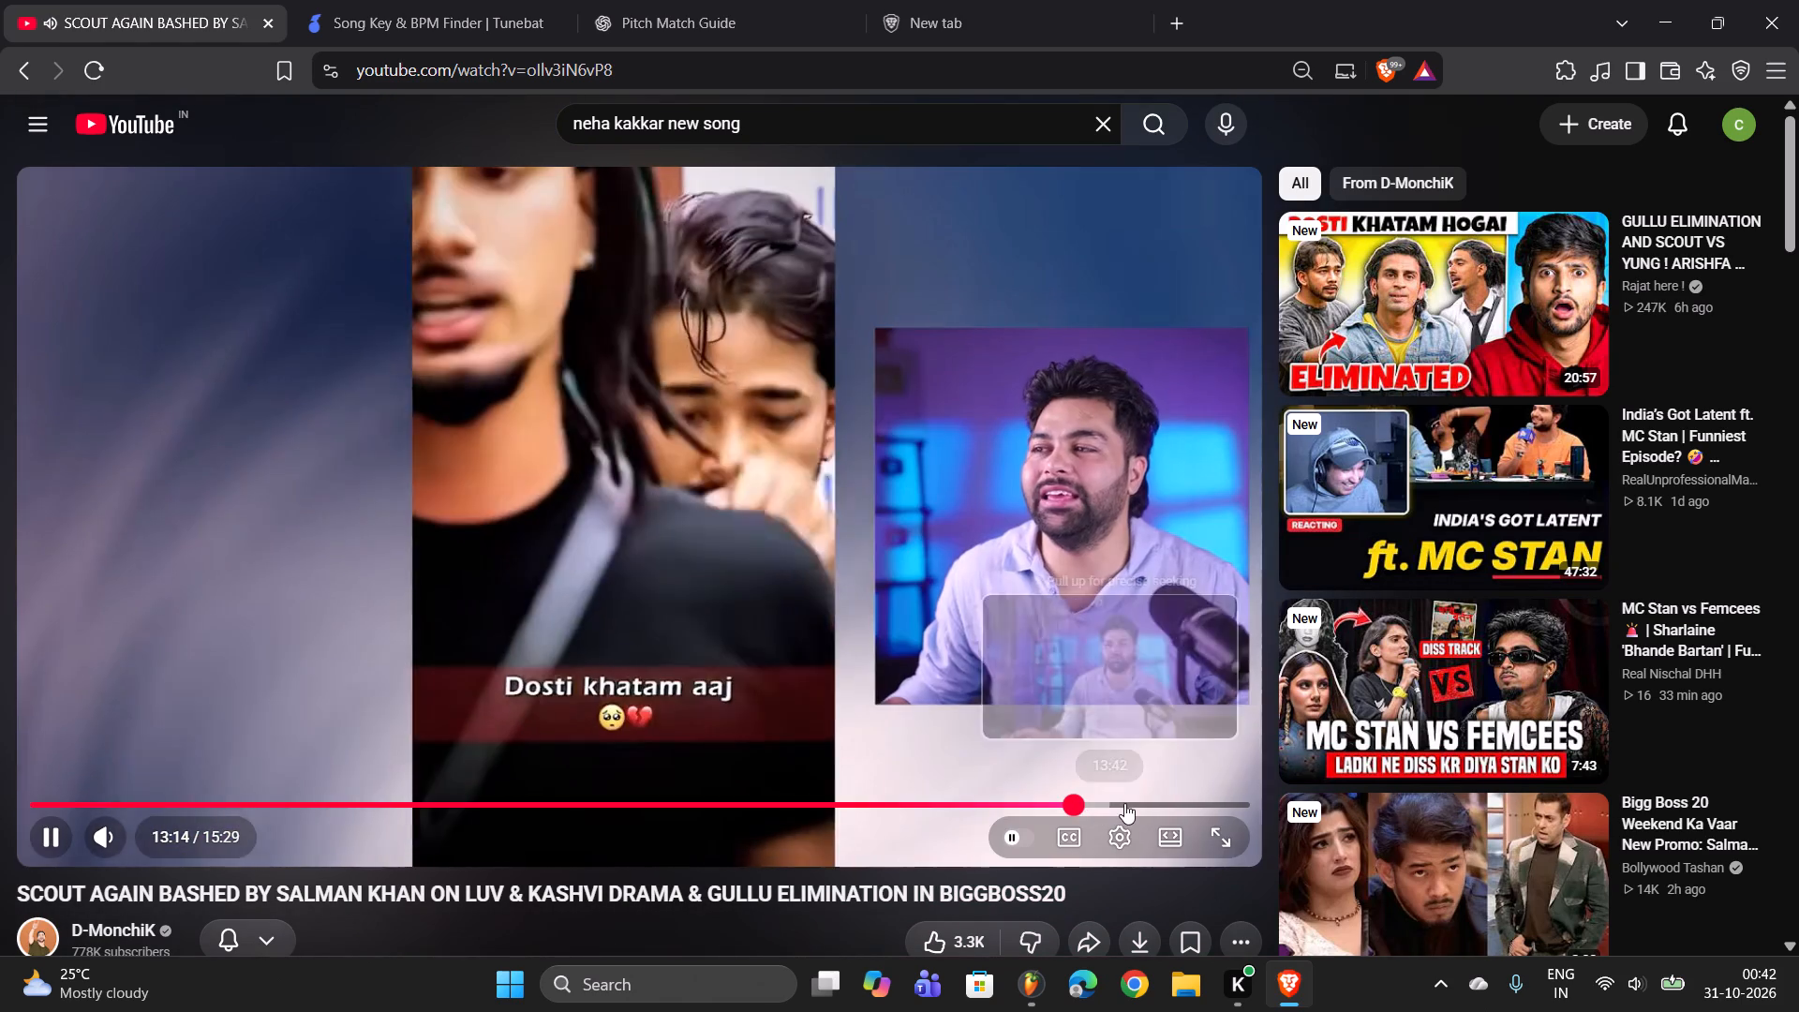
pyautogui.click(1174, 796)
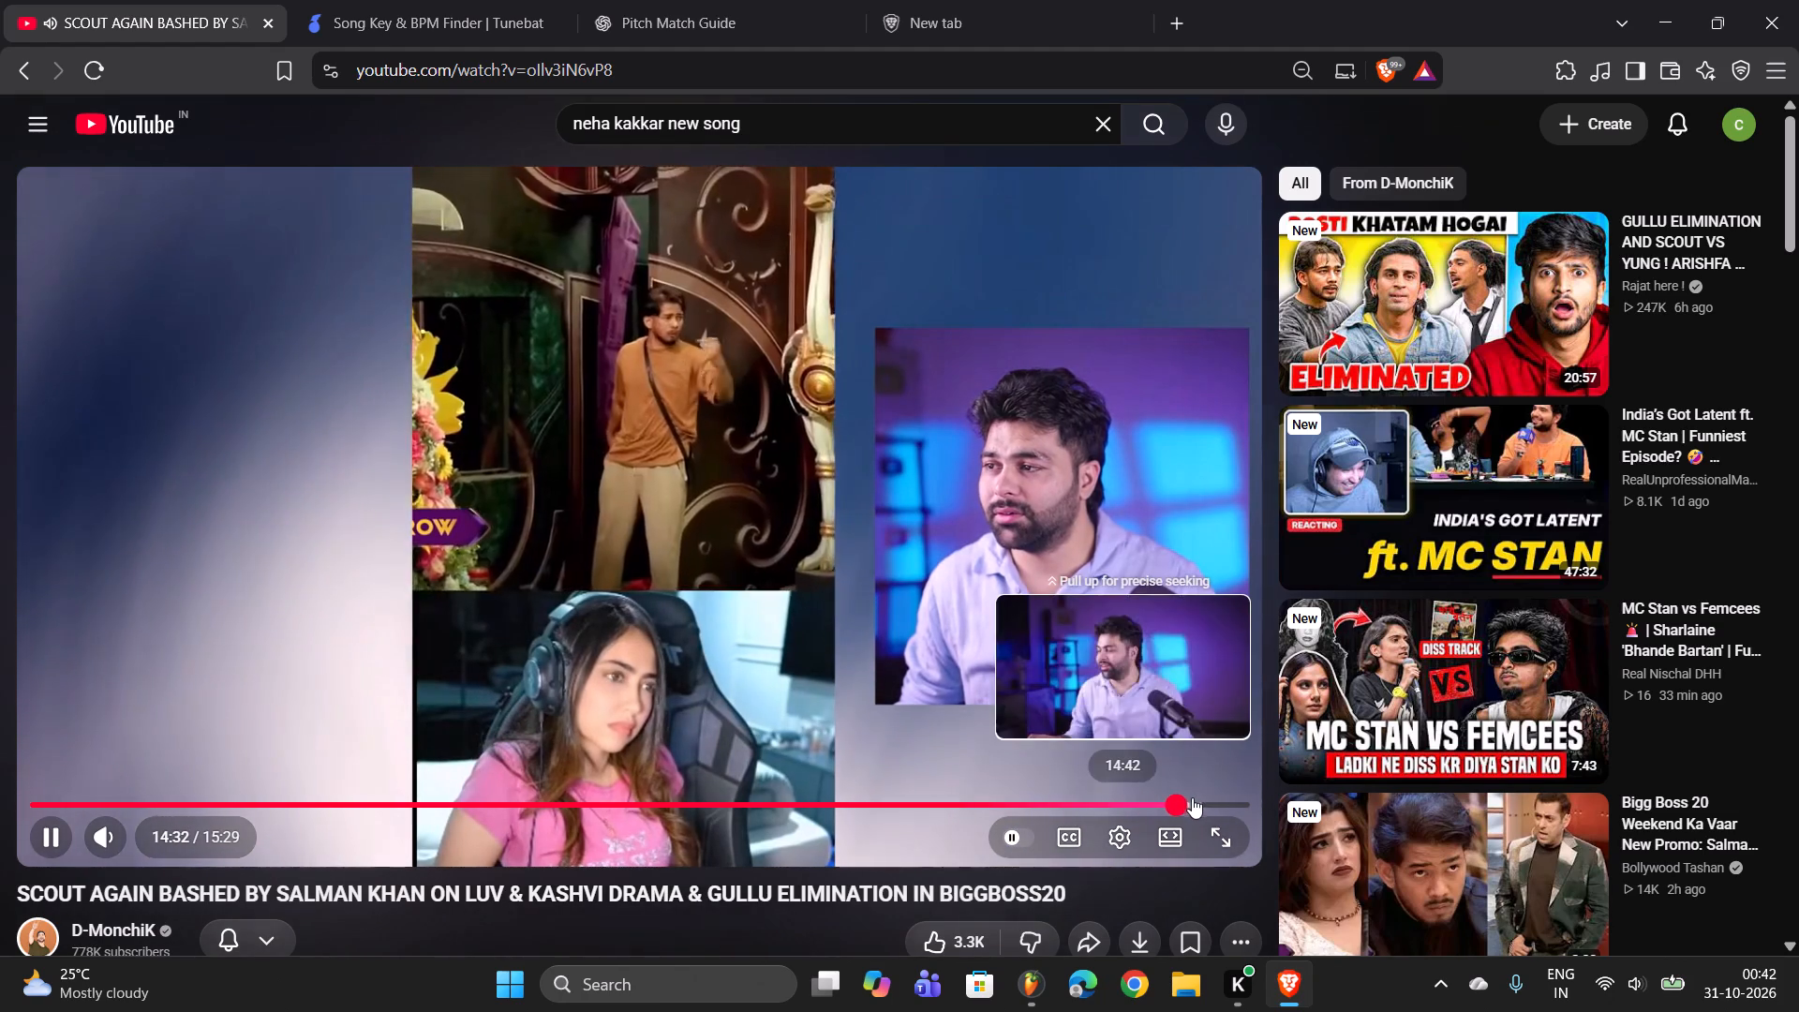
pyautogui.click(1222, 799)
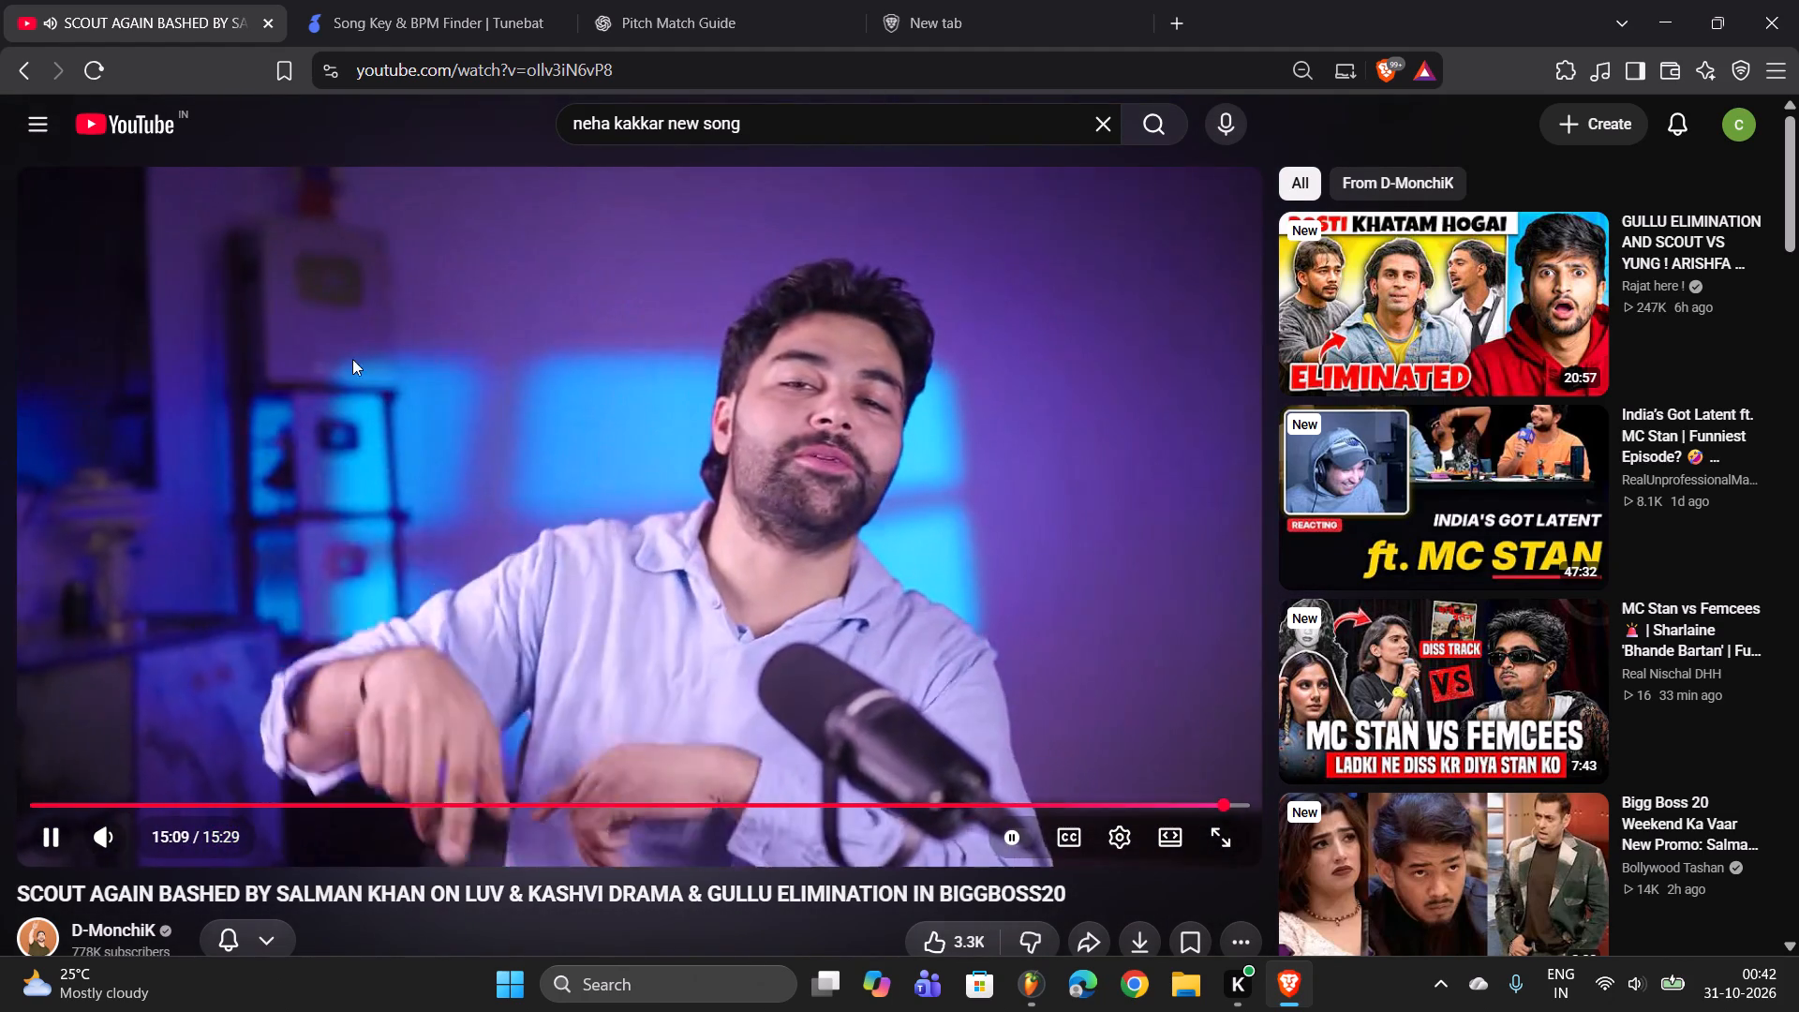
# Return to the YouTube home feed and look through the recommended videos, mixes and Shorts.
pyautogui.click(68, 128)
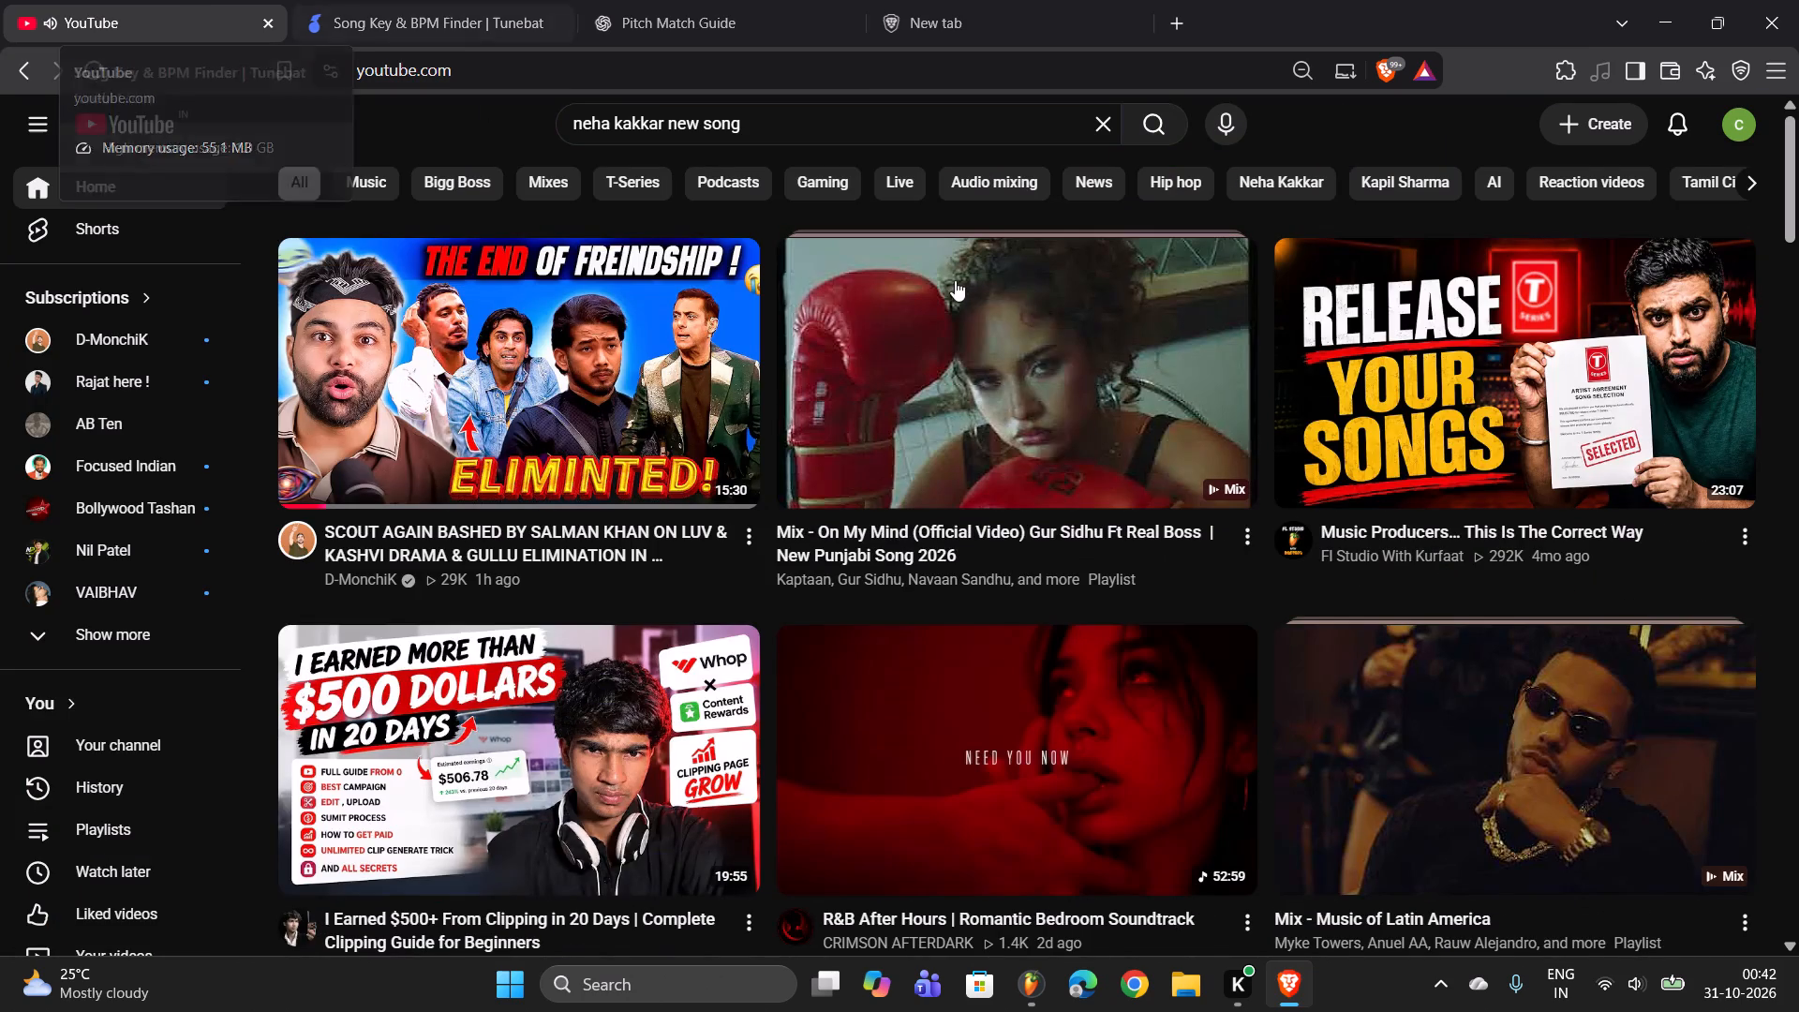
pyautogui.scroll(-4, 1174, 450)
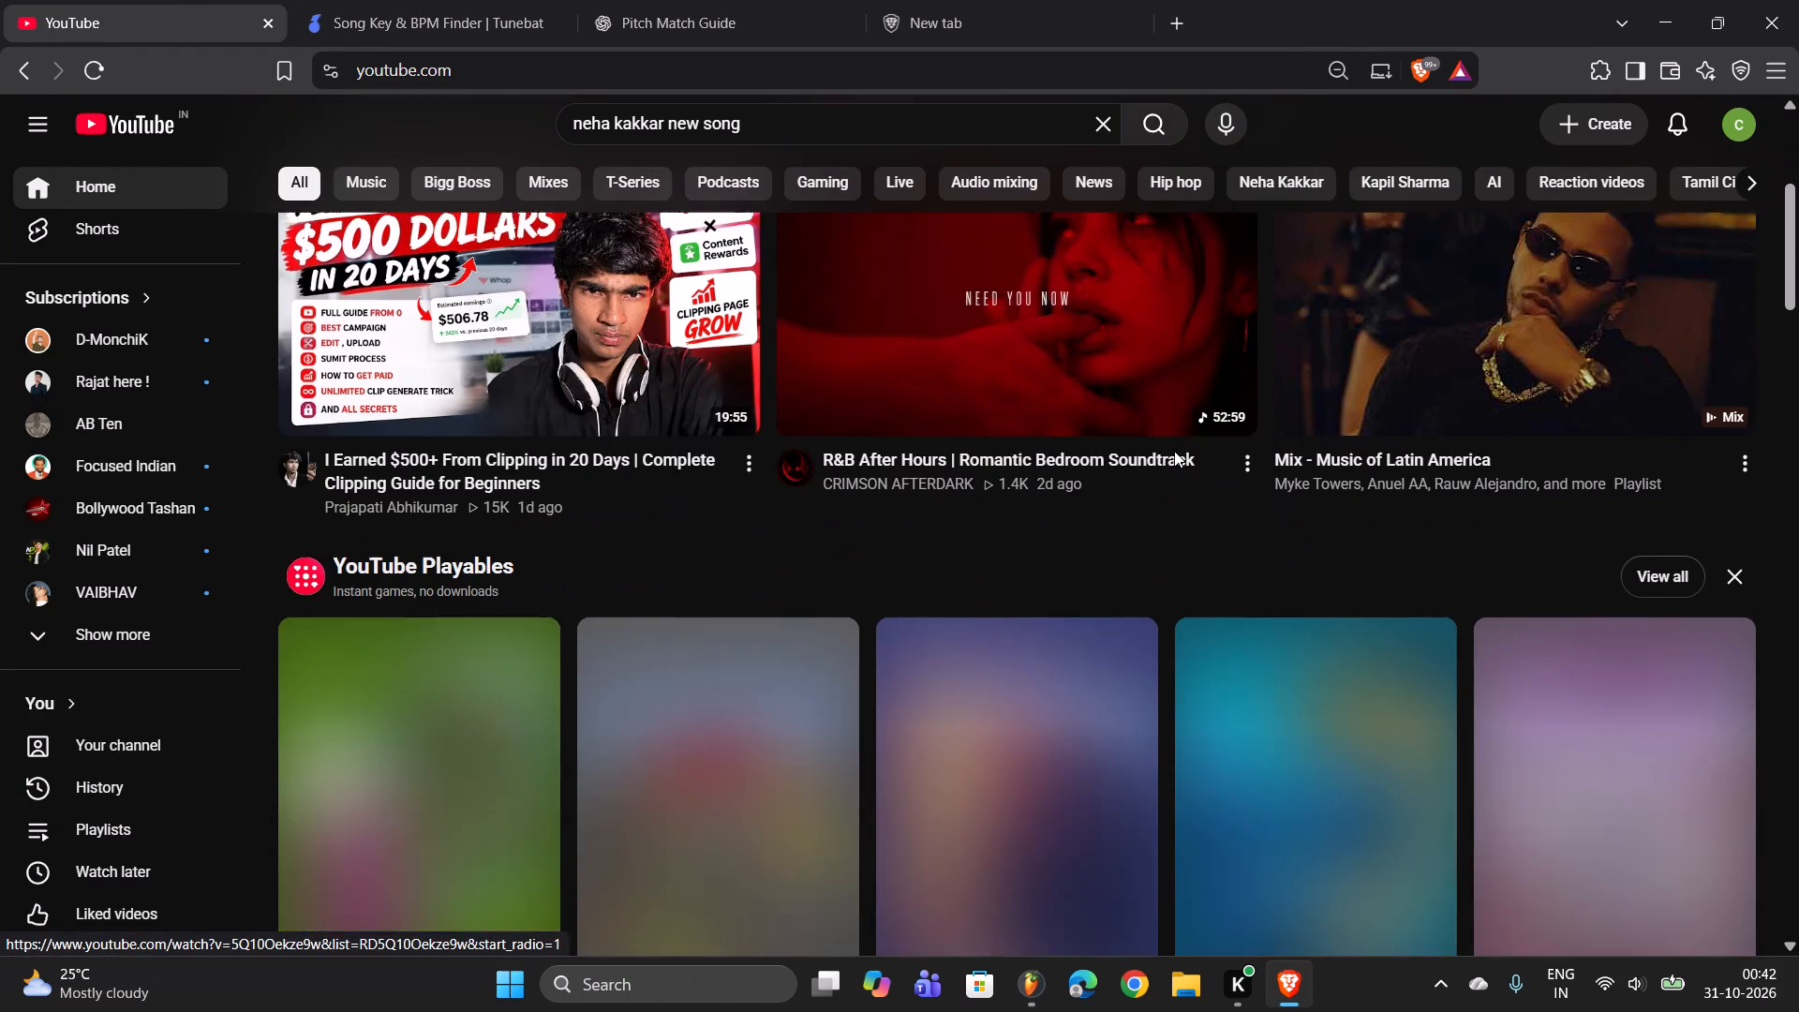
pyautogui.scroll(2, 1174, 451)
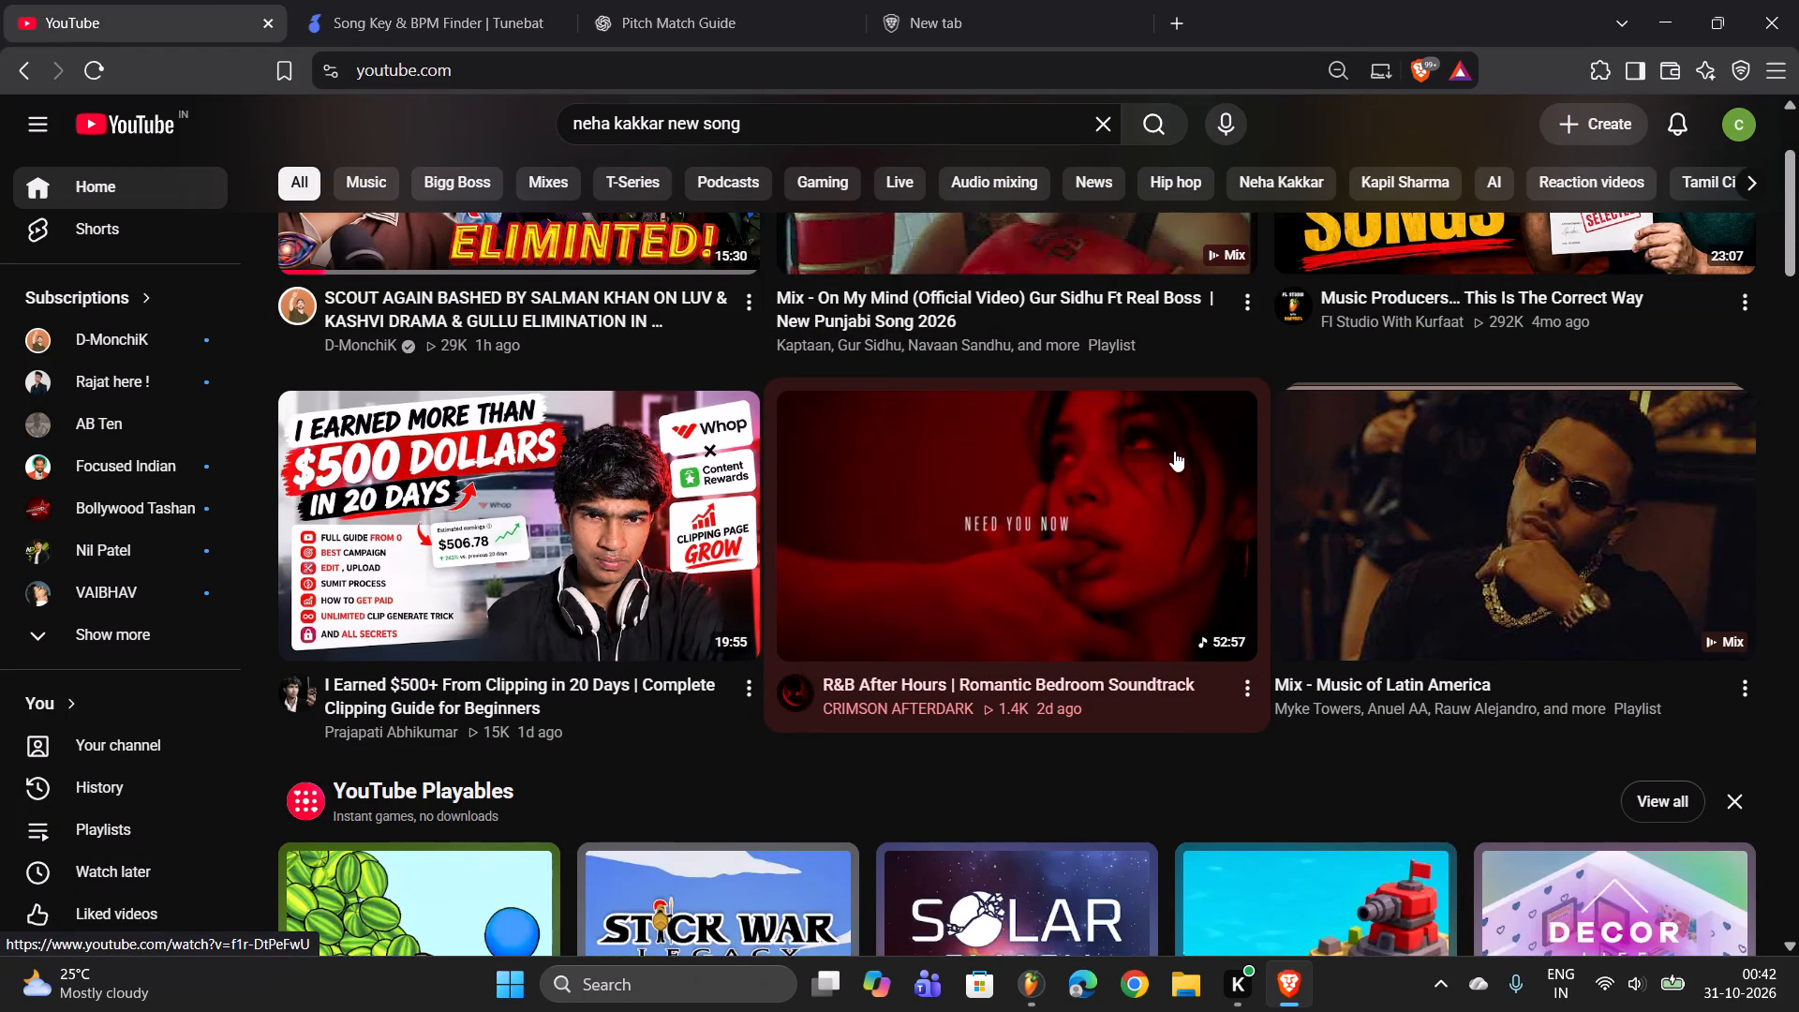
pyautogui.scroll(-10, 1173, 452)
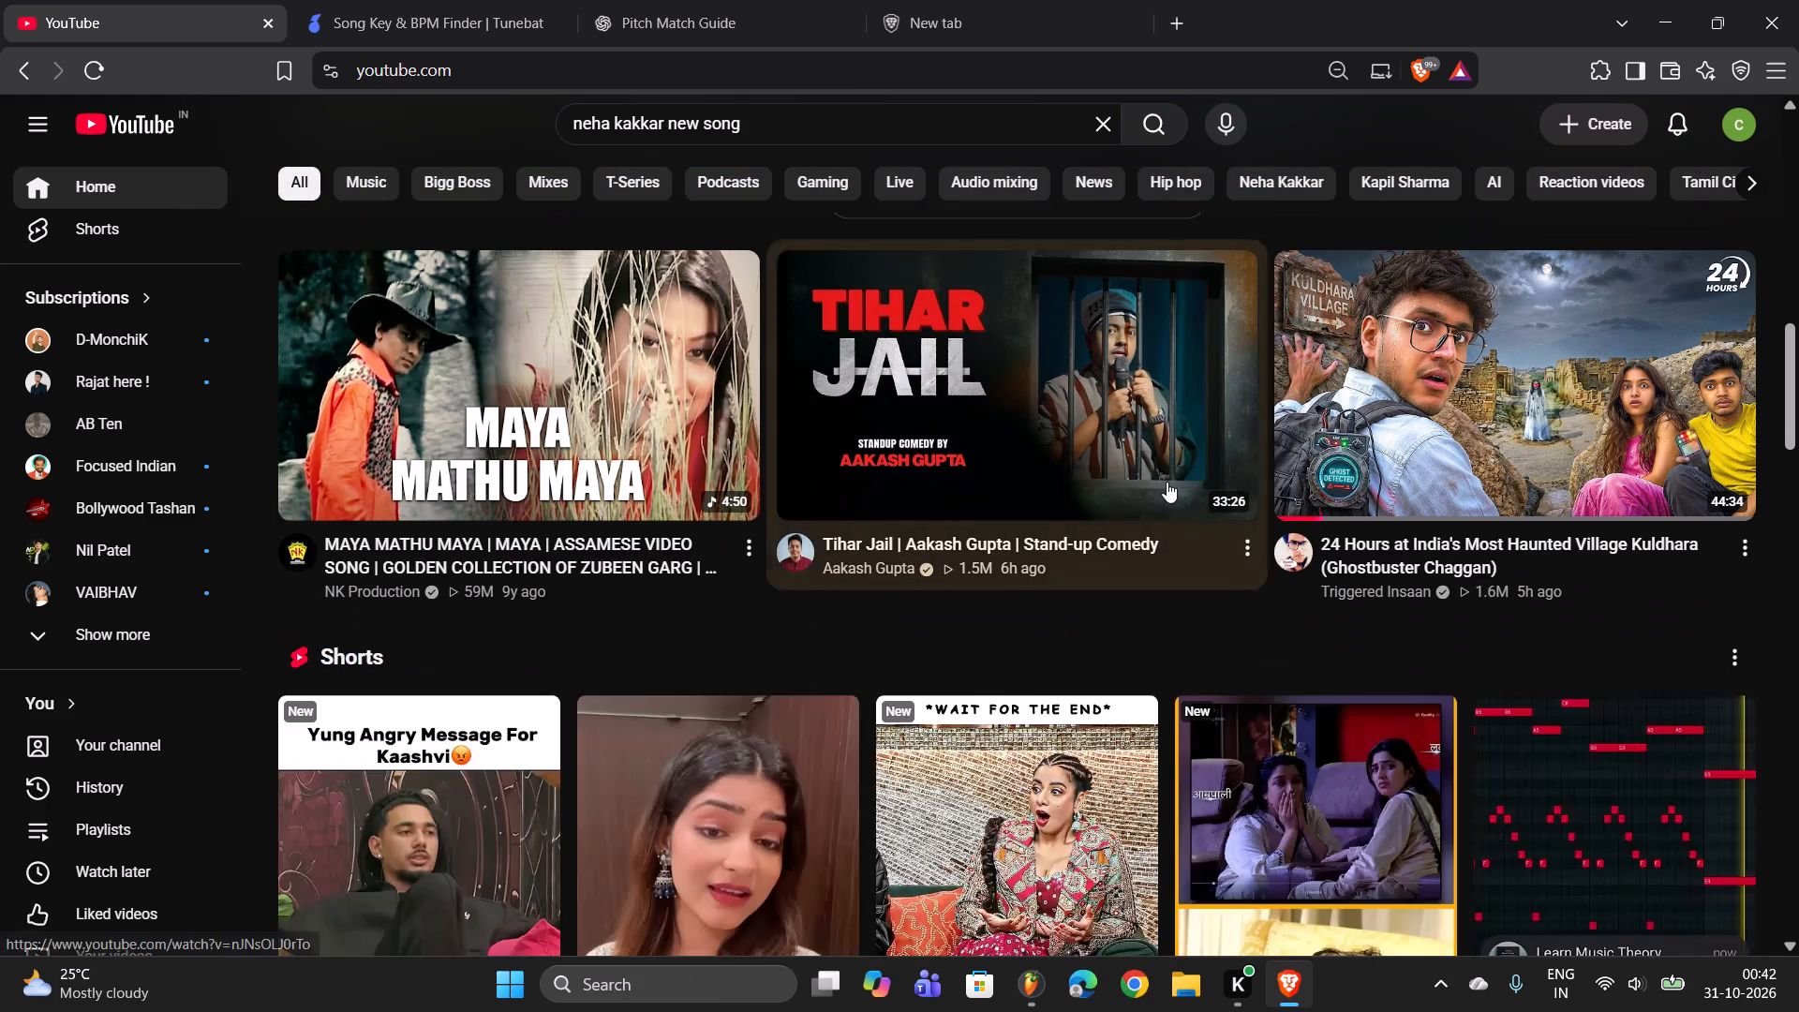
pyautogui.scroll(-3, 1168, 472)
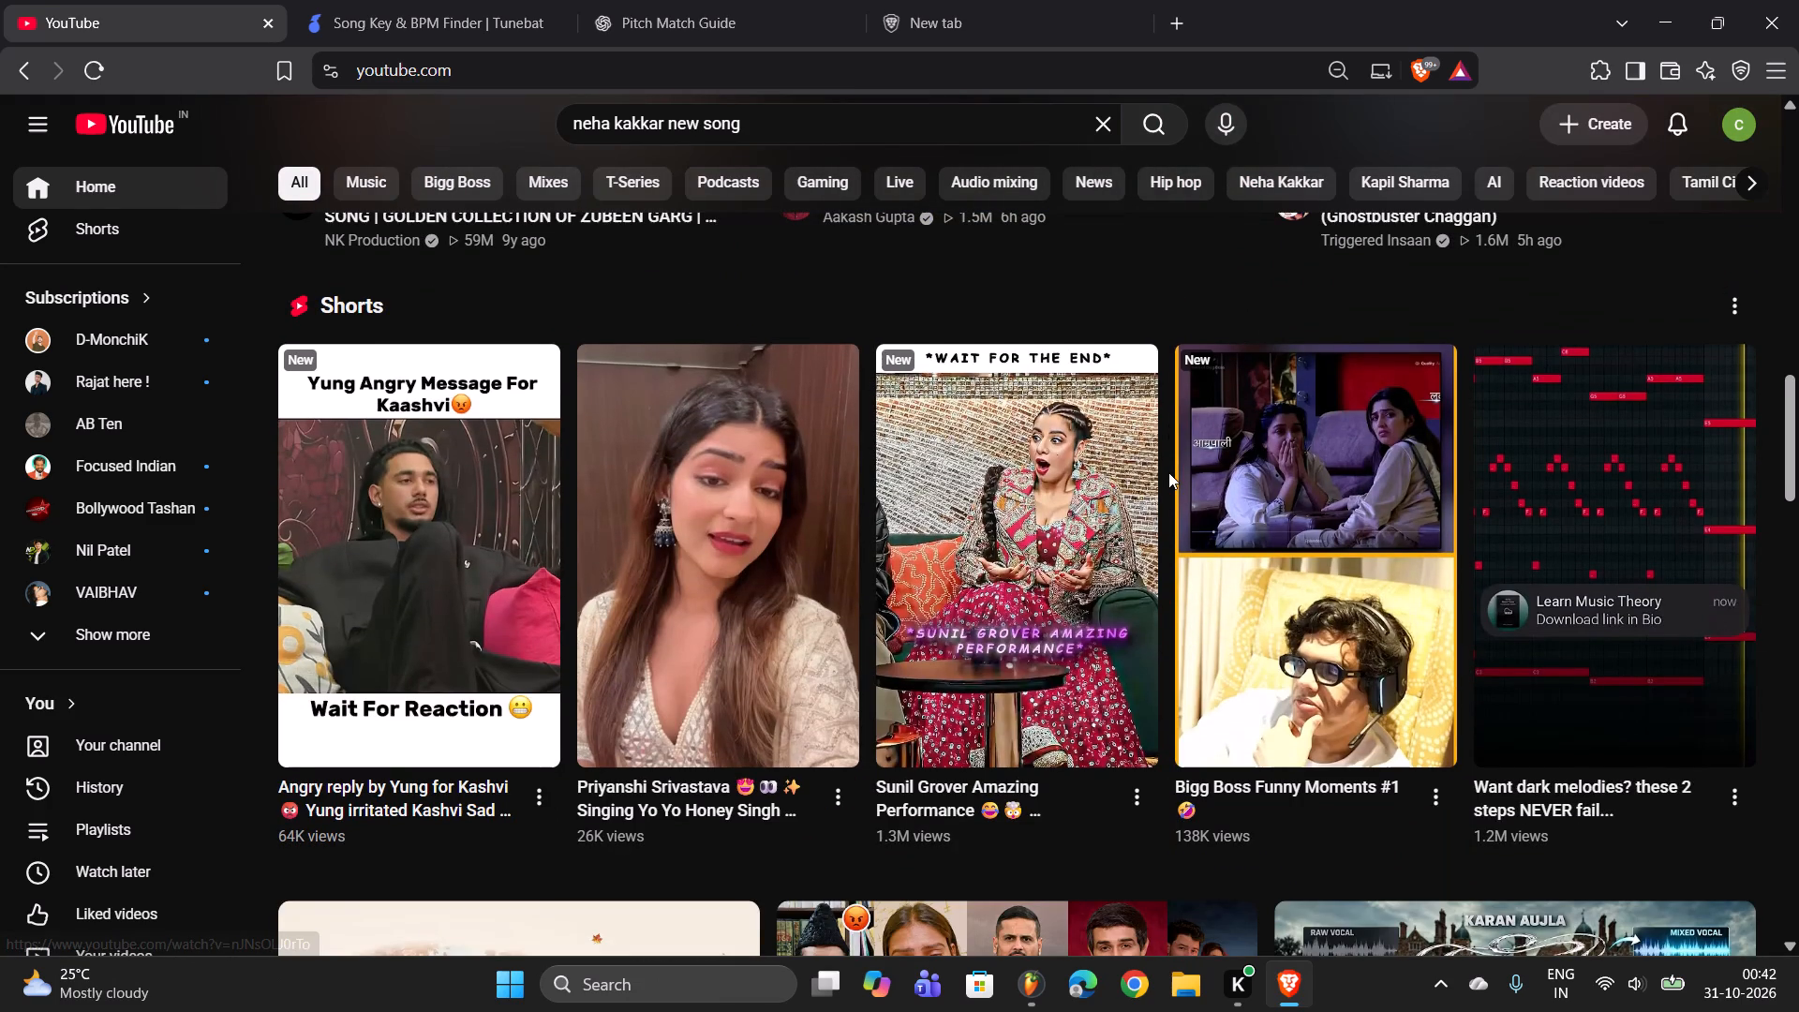
pyautogui.scroll(-4, 1168, 472)
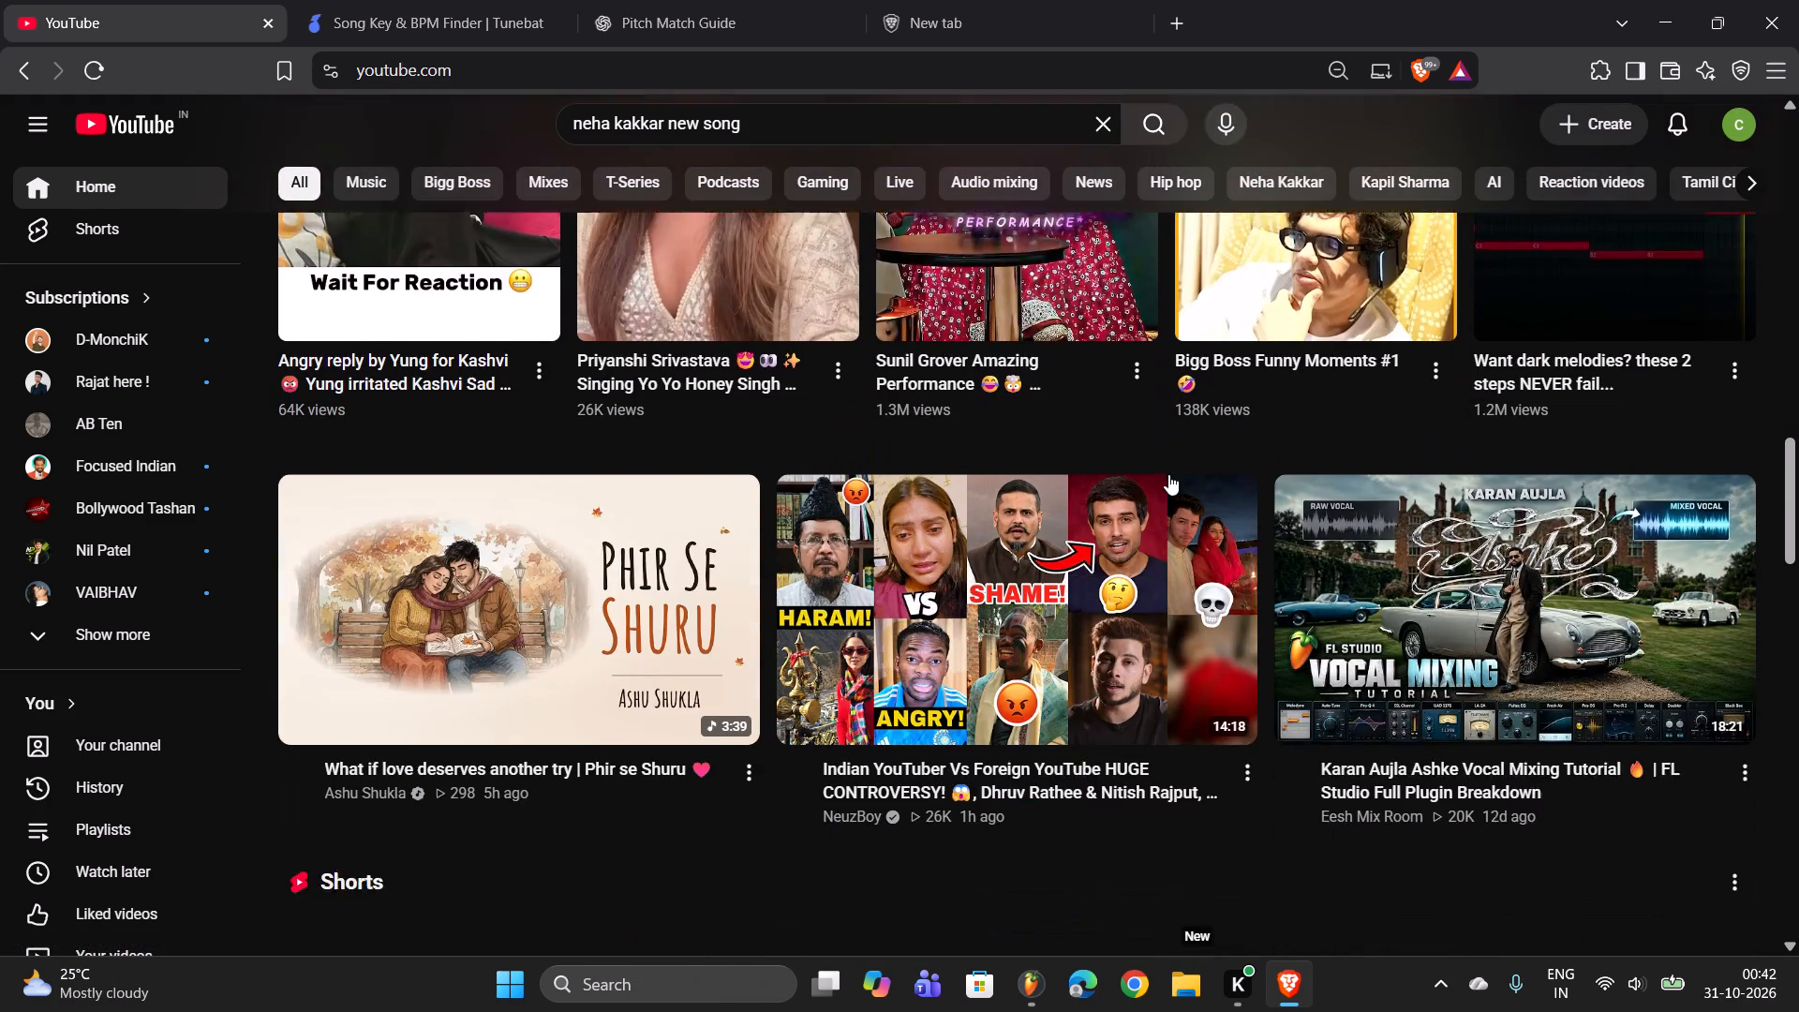
pyautogui.scroll(-3, 1168, 474)
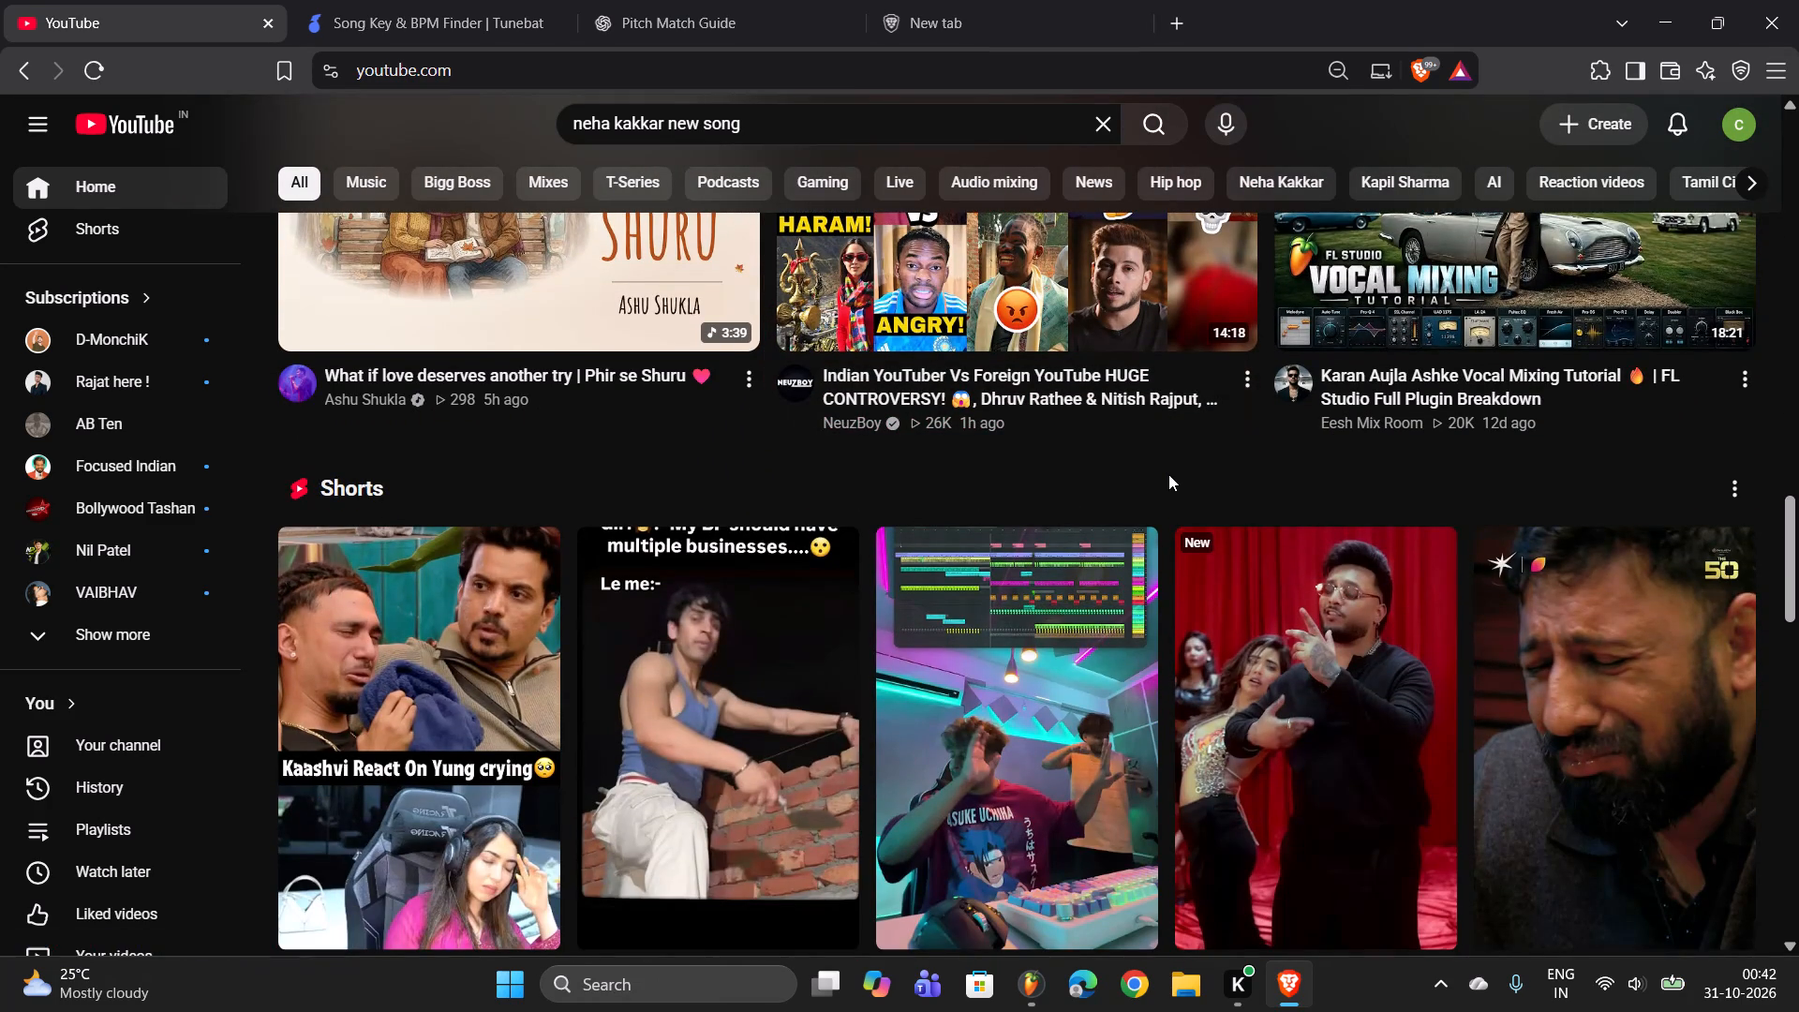
pyautogui.scroll(-4, 1168, 474)
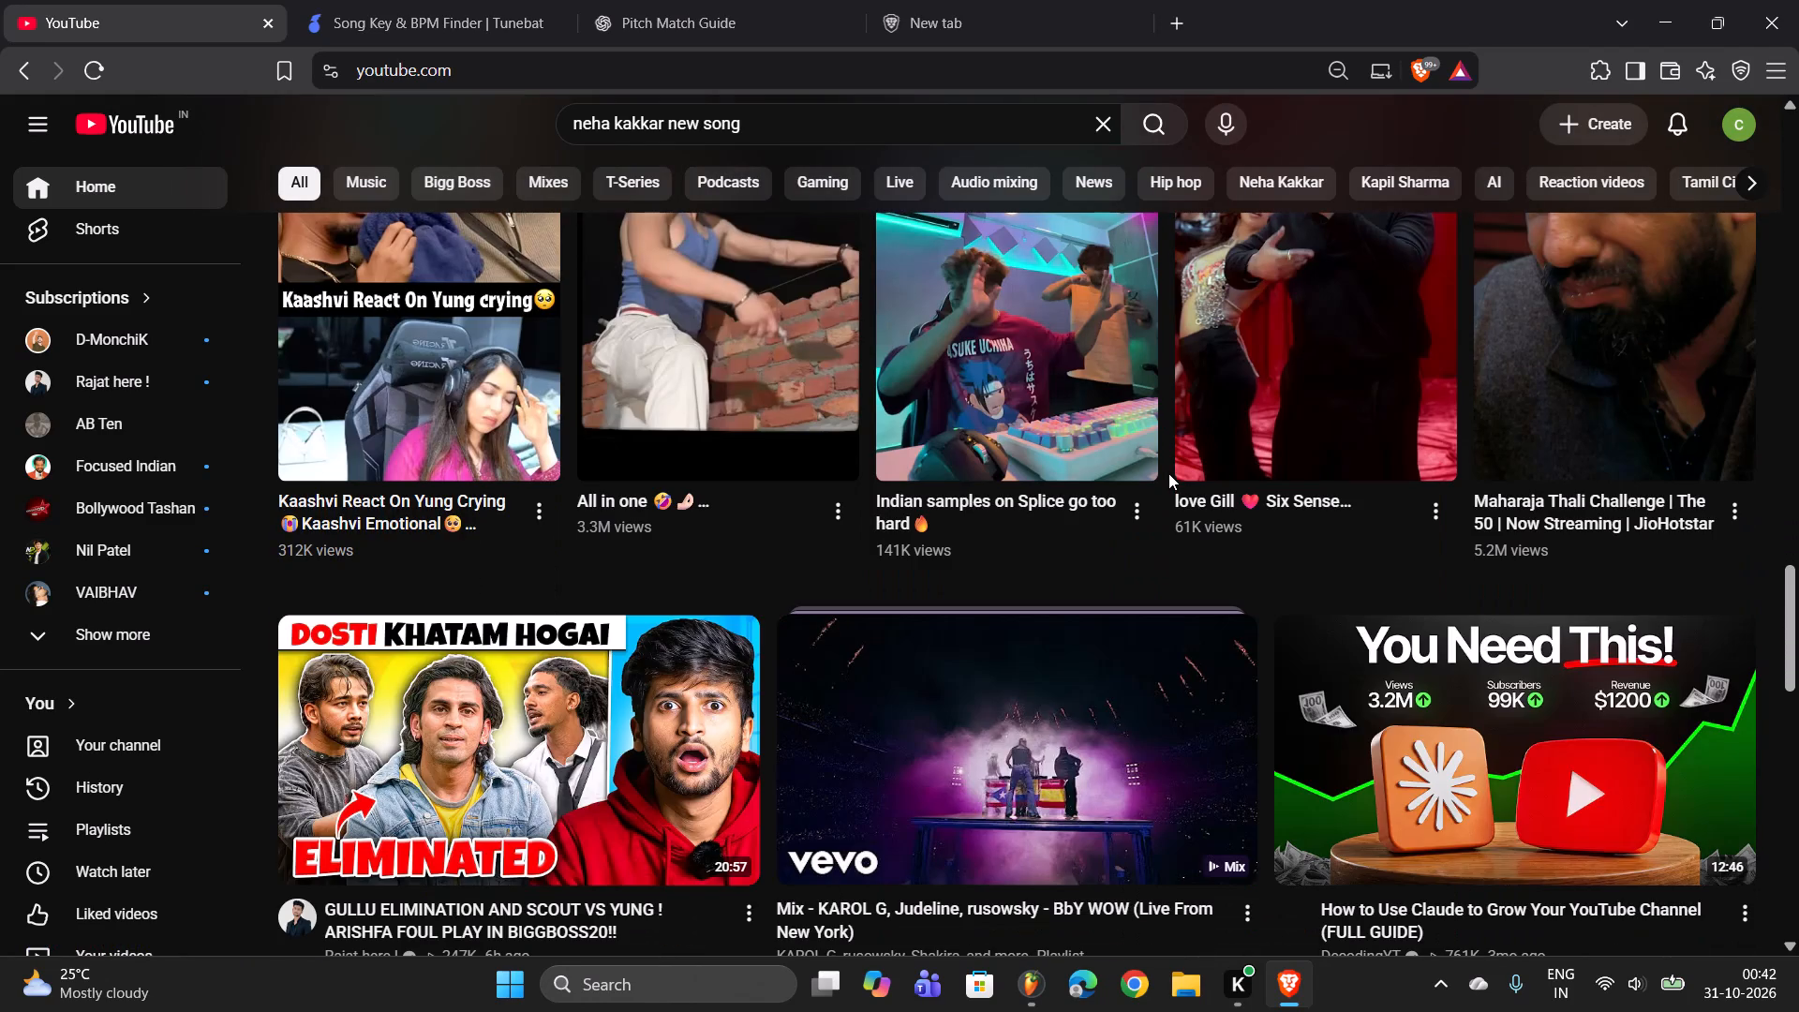
pyautogui.scroll(-7, 1167, 472)
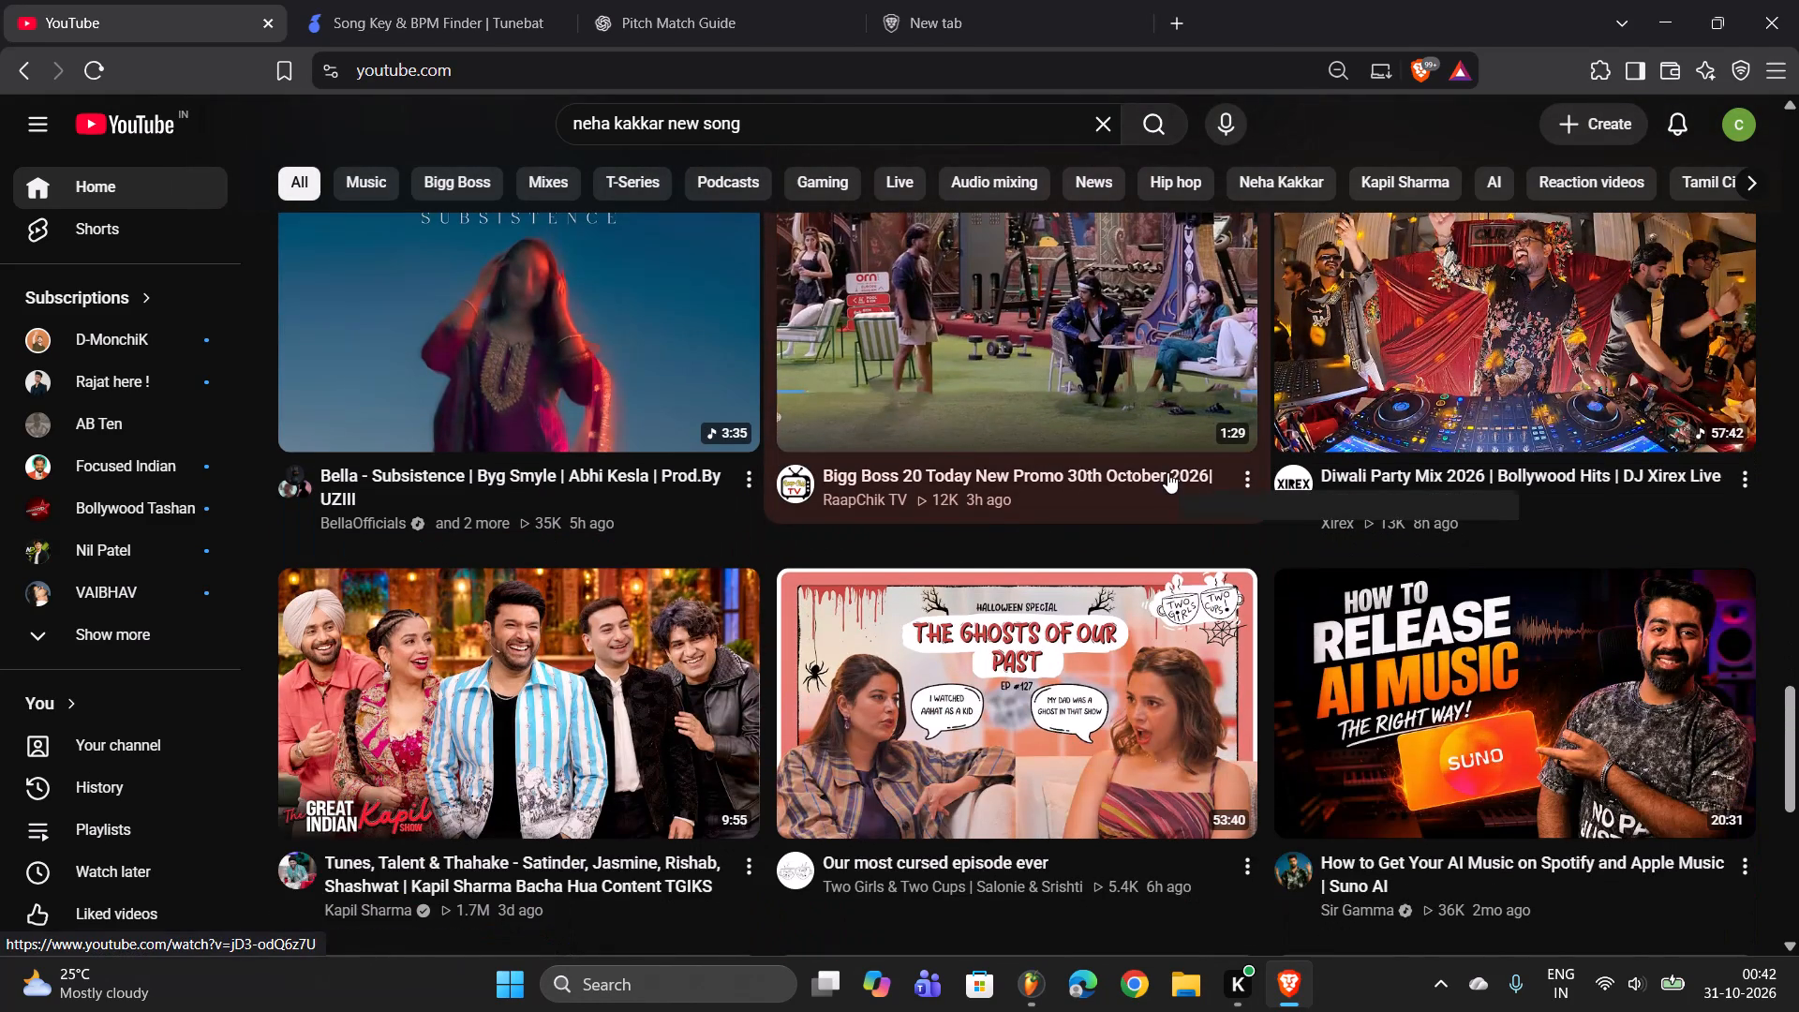
pyautogui.scroll(-3, 1167, 472)
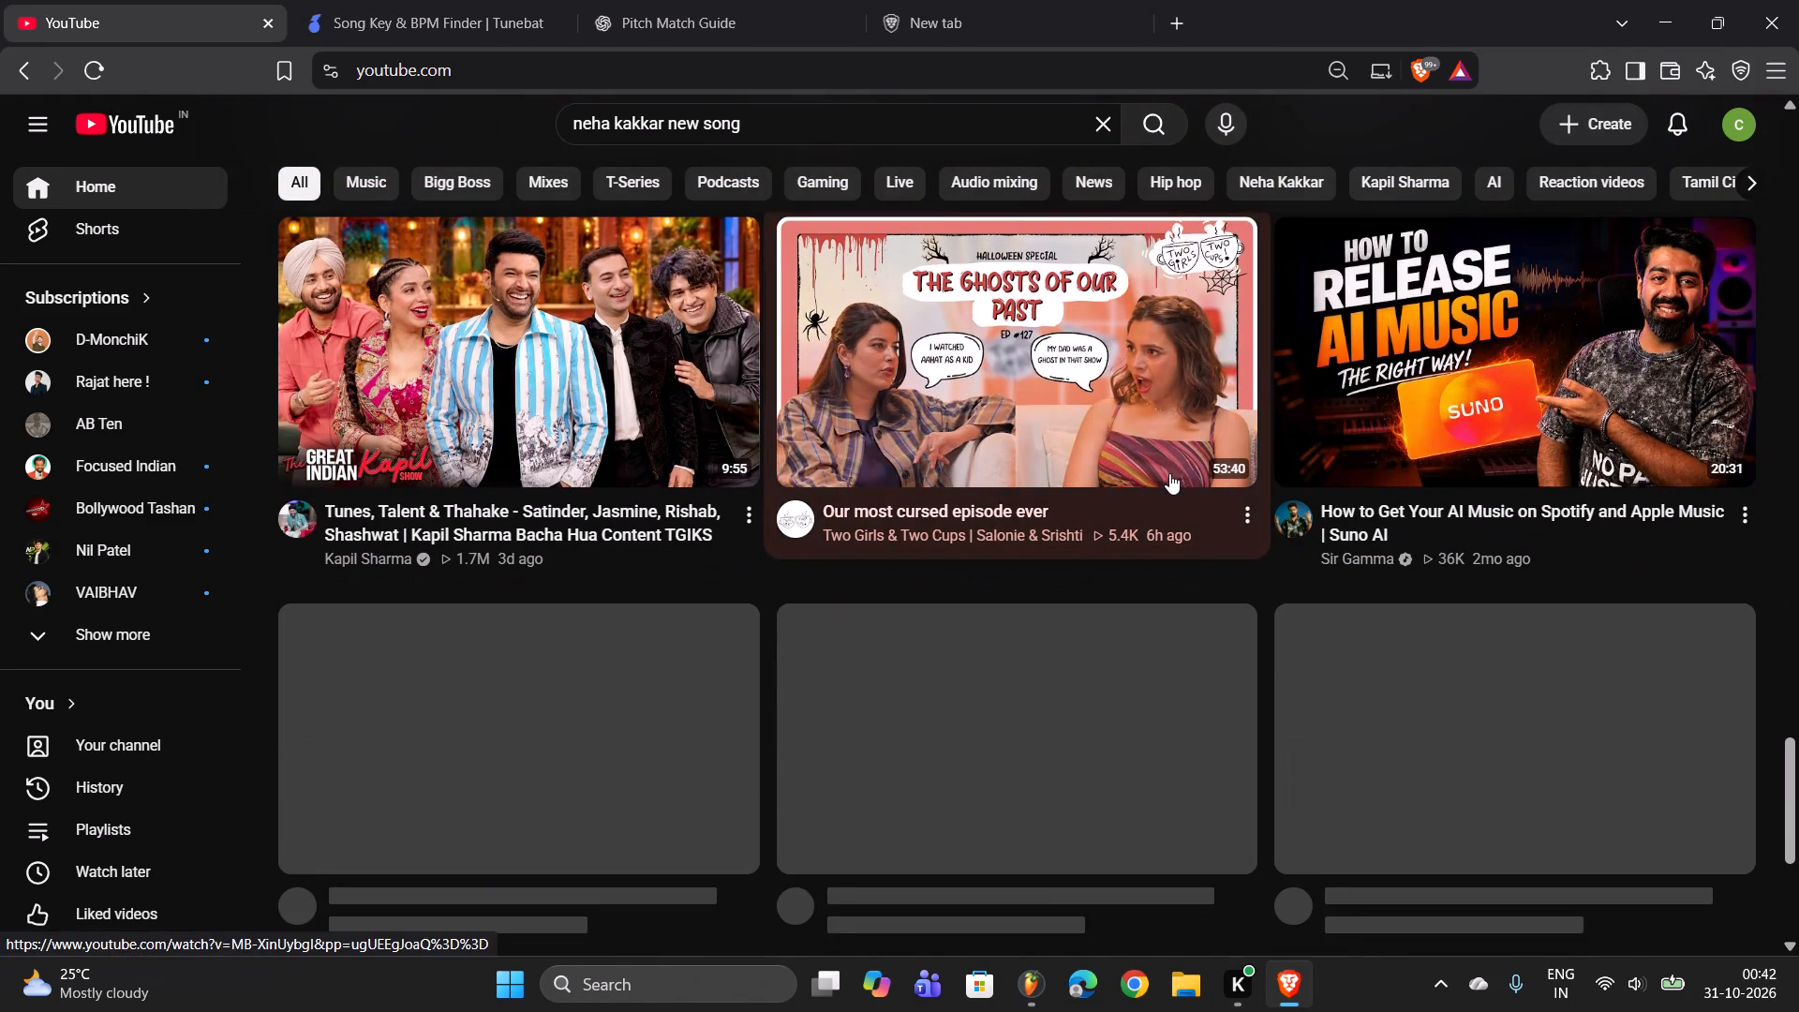
pyautogui.scroll(-4, 1169, 469)
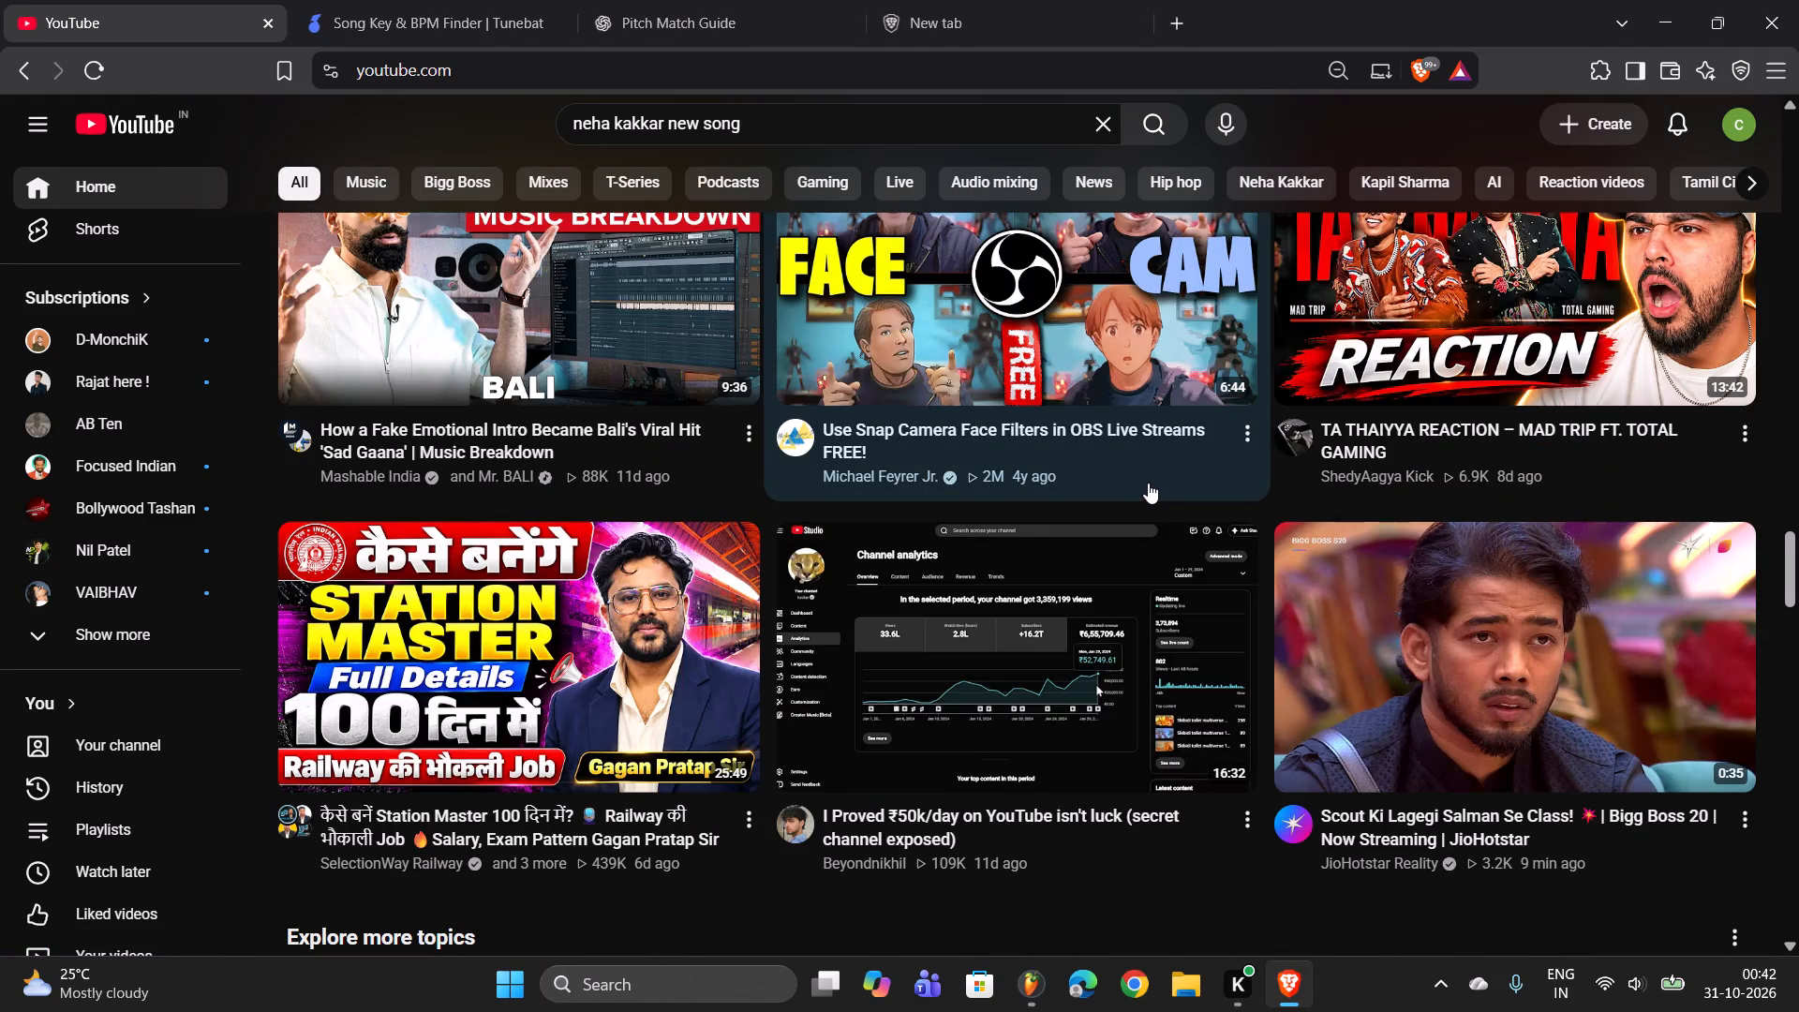
# Switch to the FL Studio project "Na na naa" and play the arrangement from about bar 19.
pyautogui.click(1041, 965)
pyautogui.click(1673, 22)
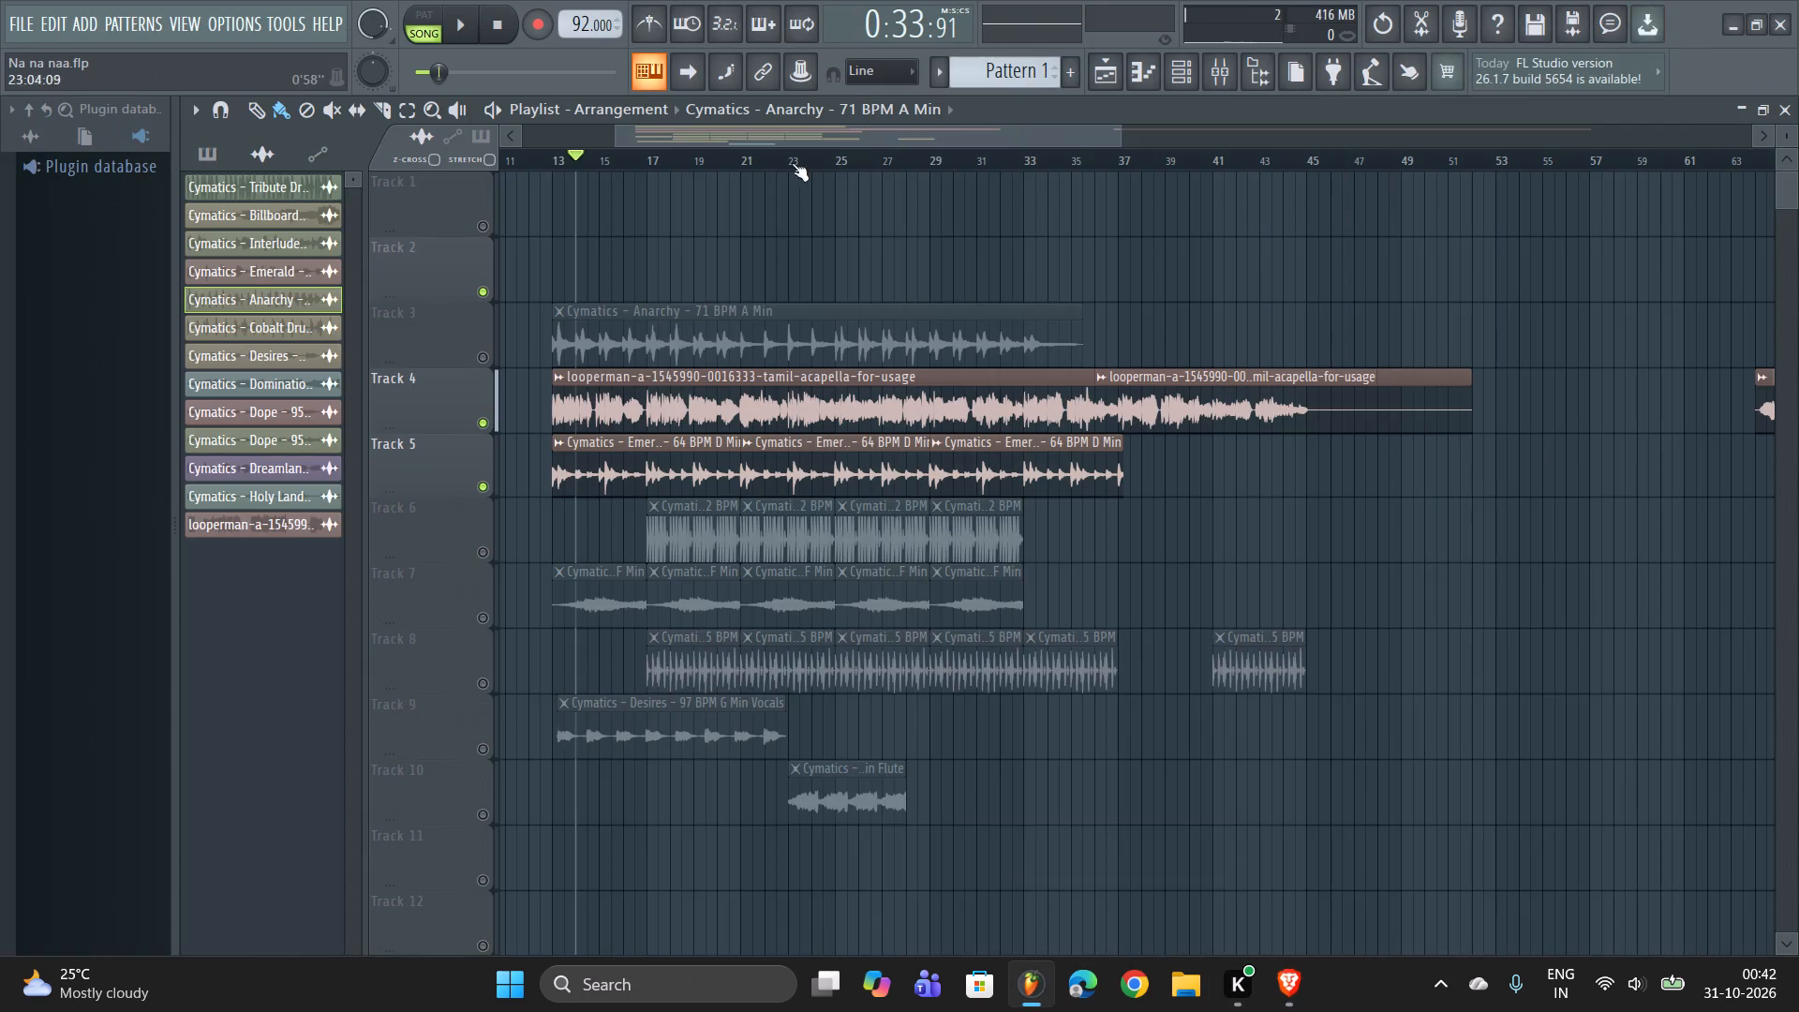
pyautogui.press('space')
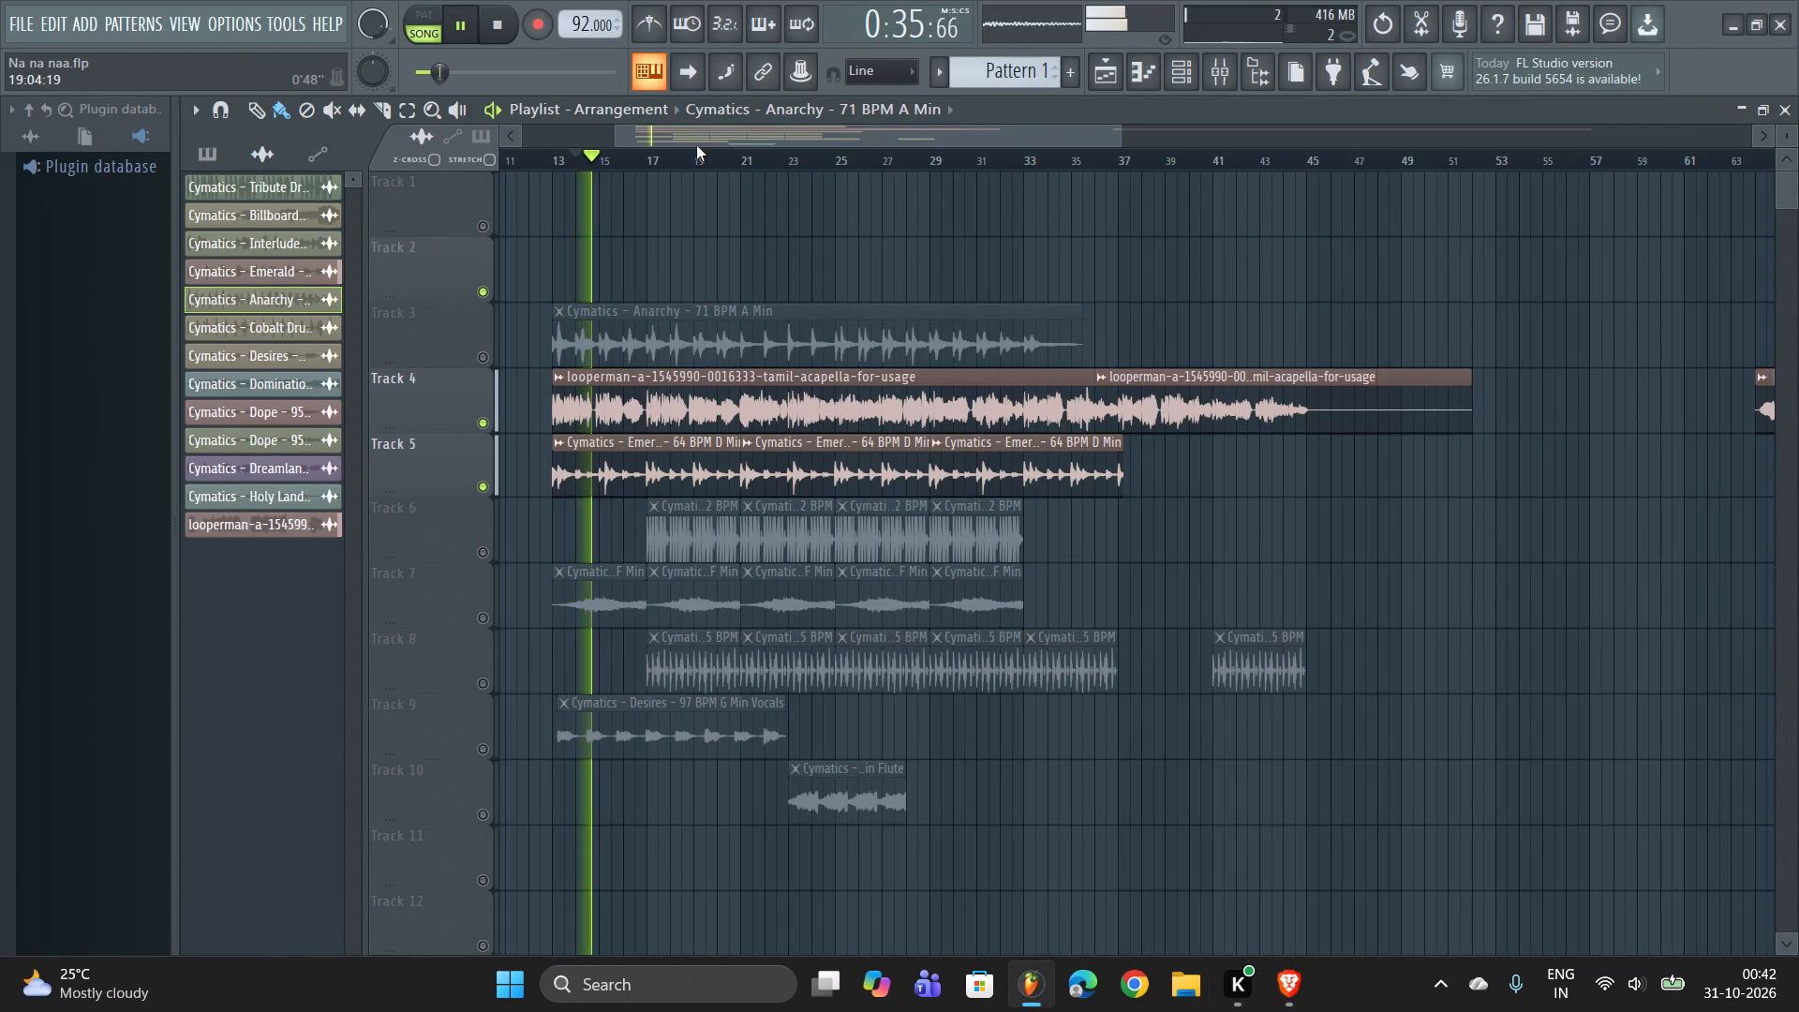
pyautogui.click(701, 155)
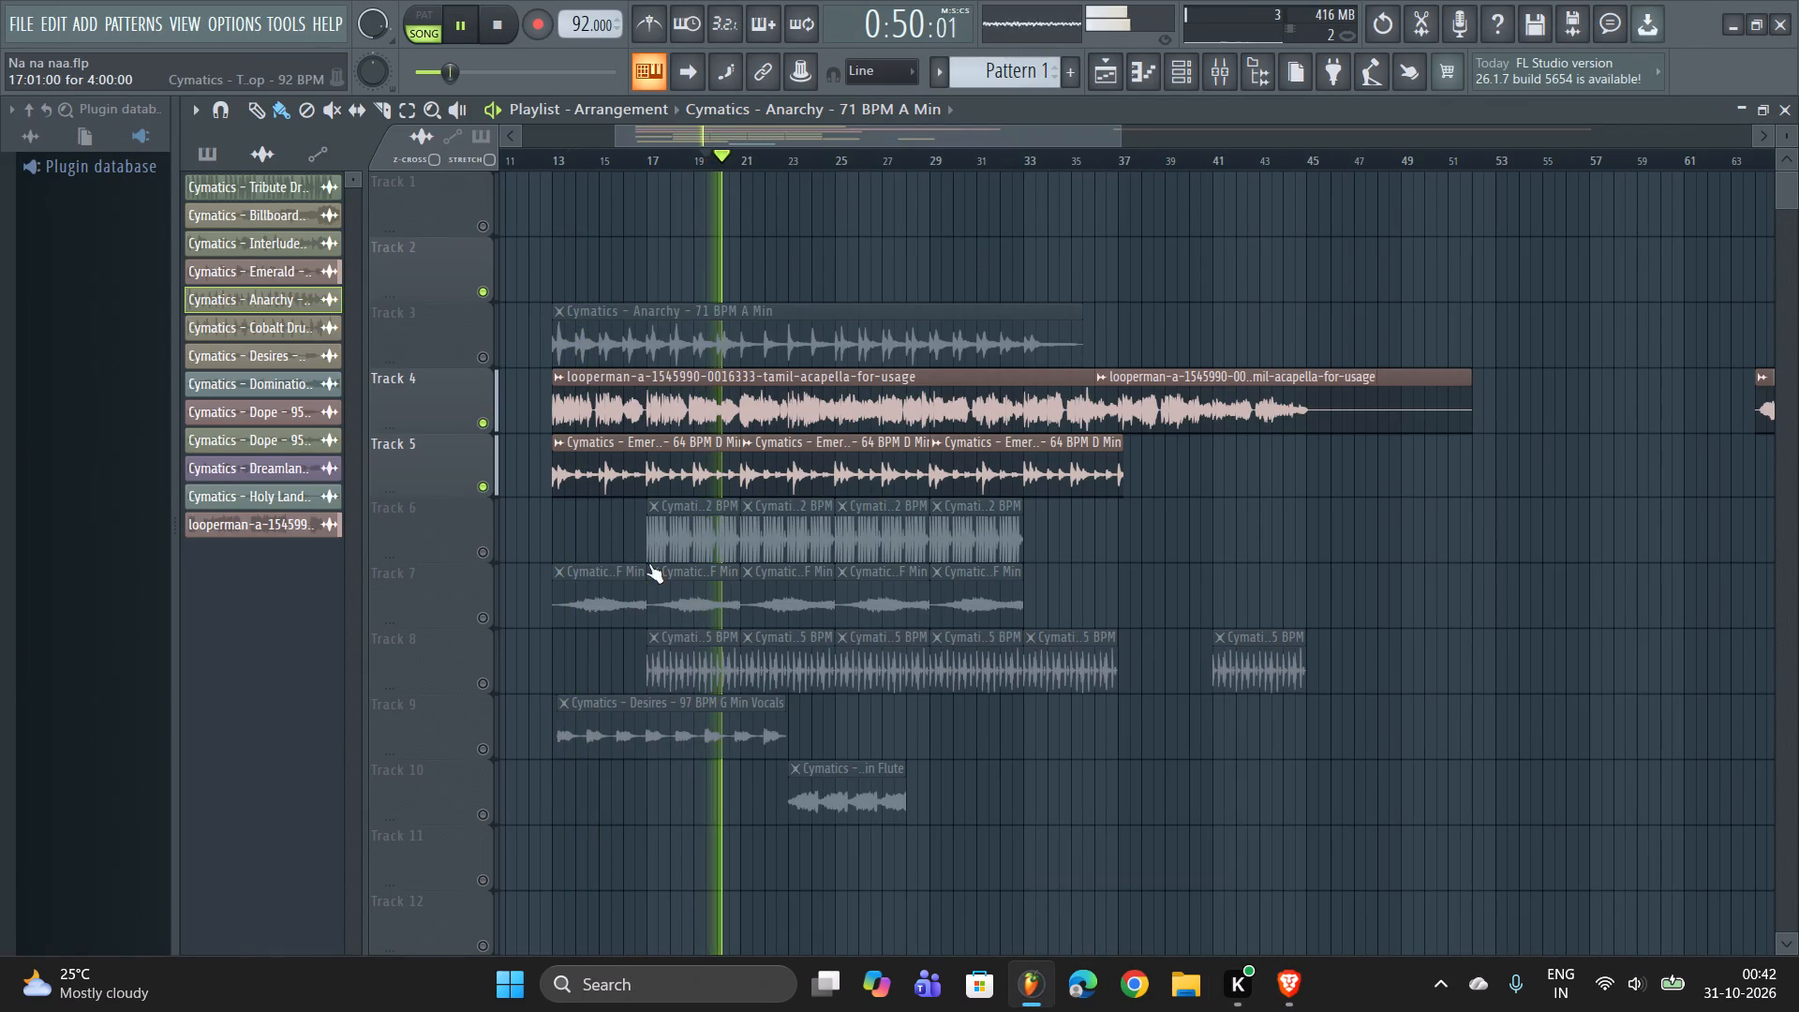
# Unmute playlist Track 8 during playback and save the project.
pyautogui.click(483, 689)
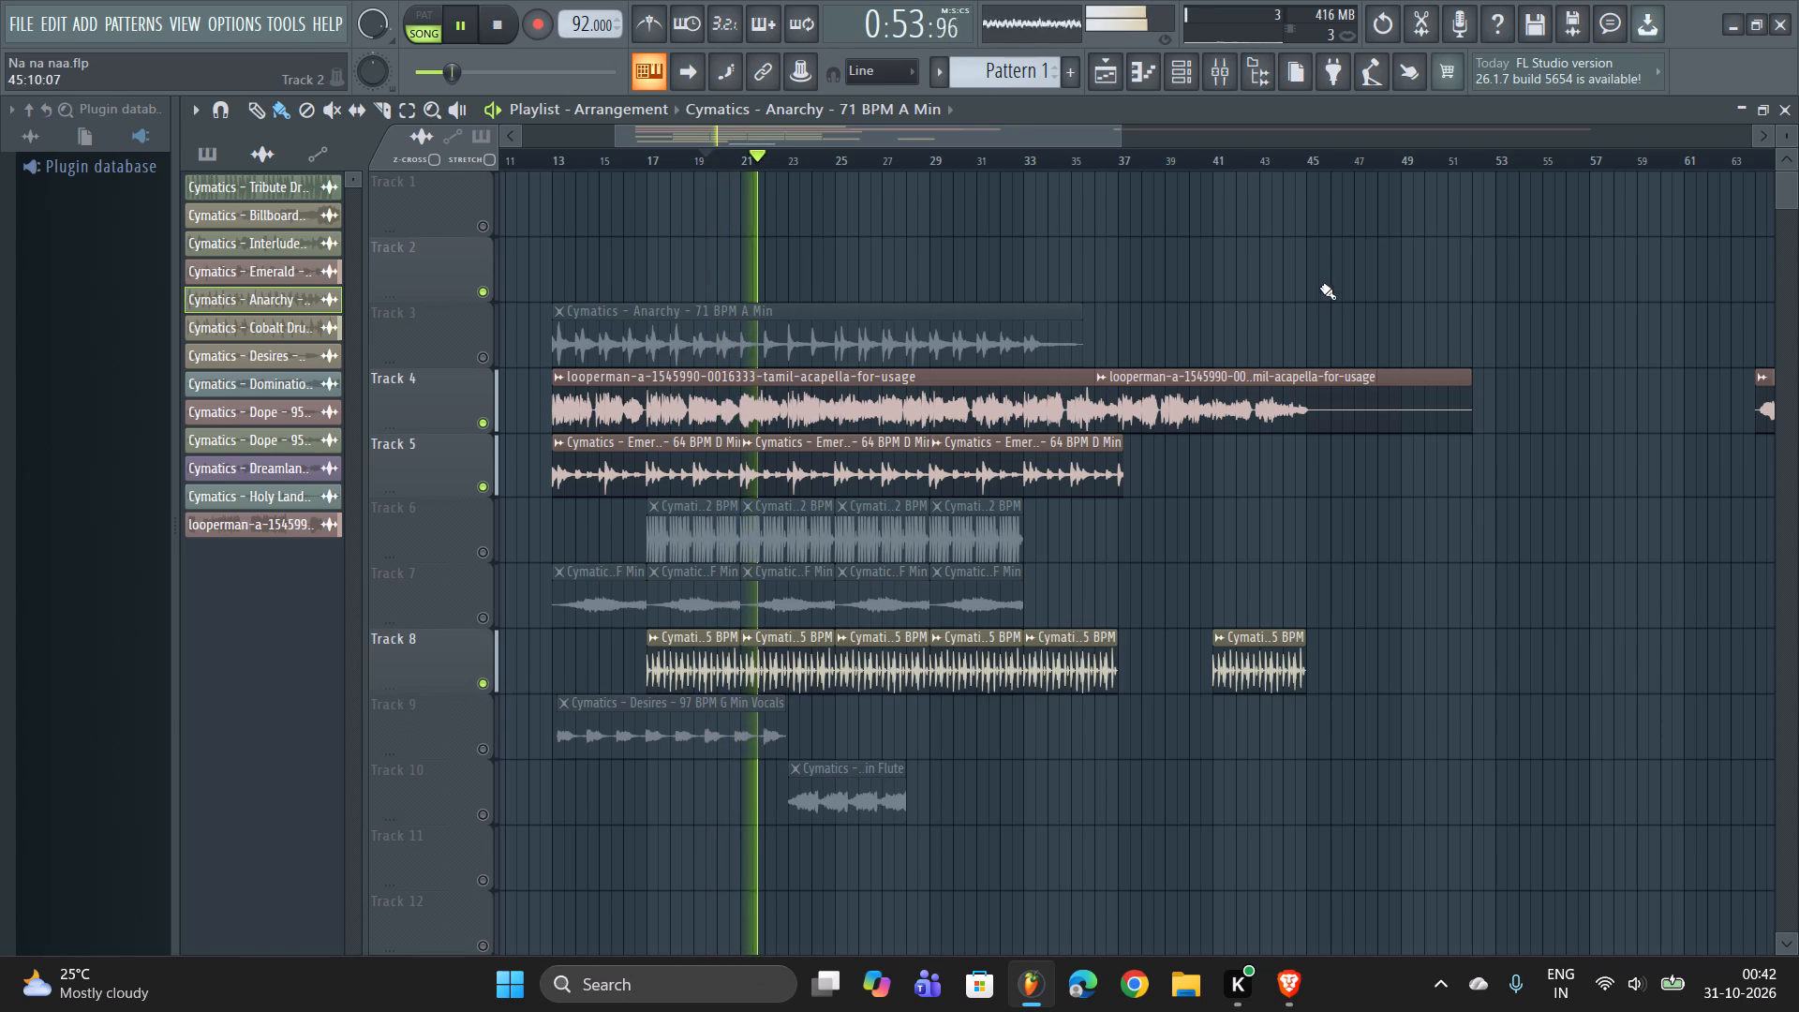
pyautogui.rightClick(1271, 245)
pyautogui.hotkey('ctrl', 's')
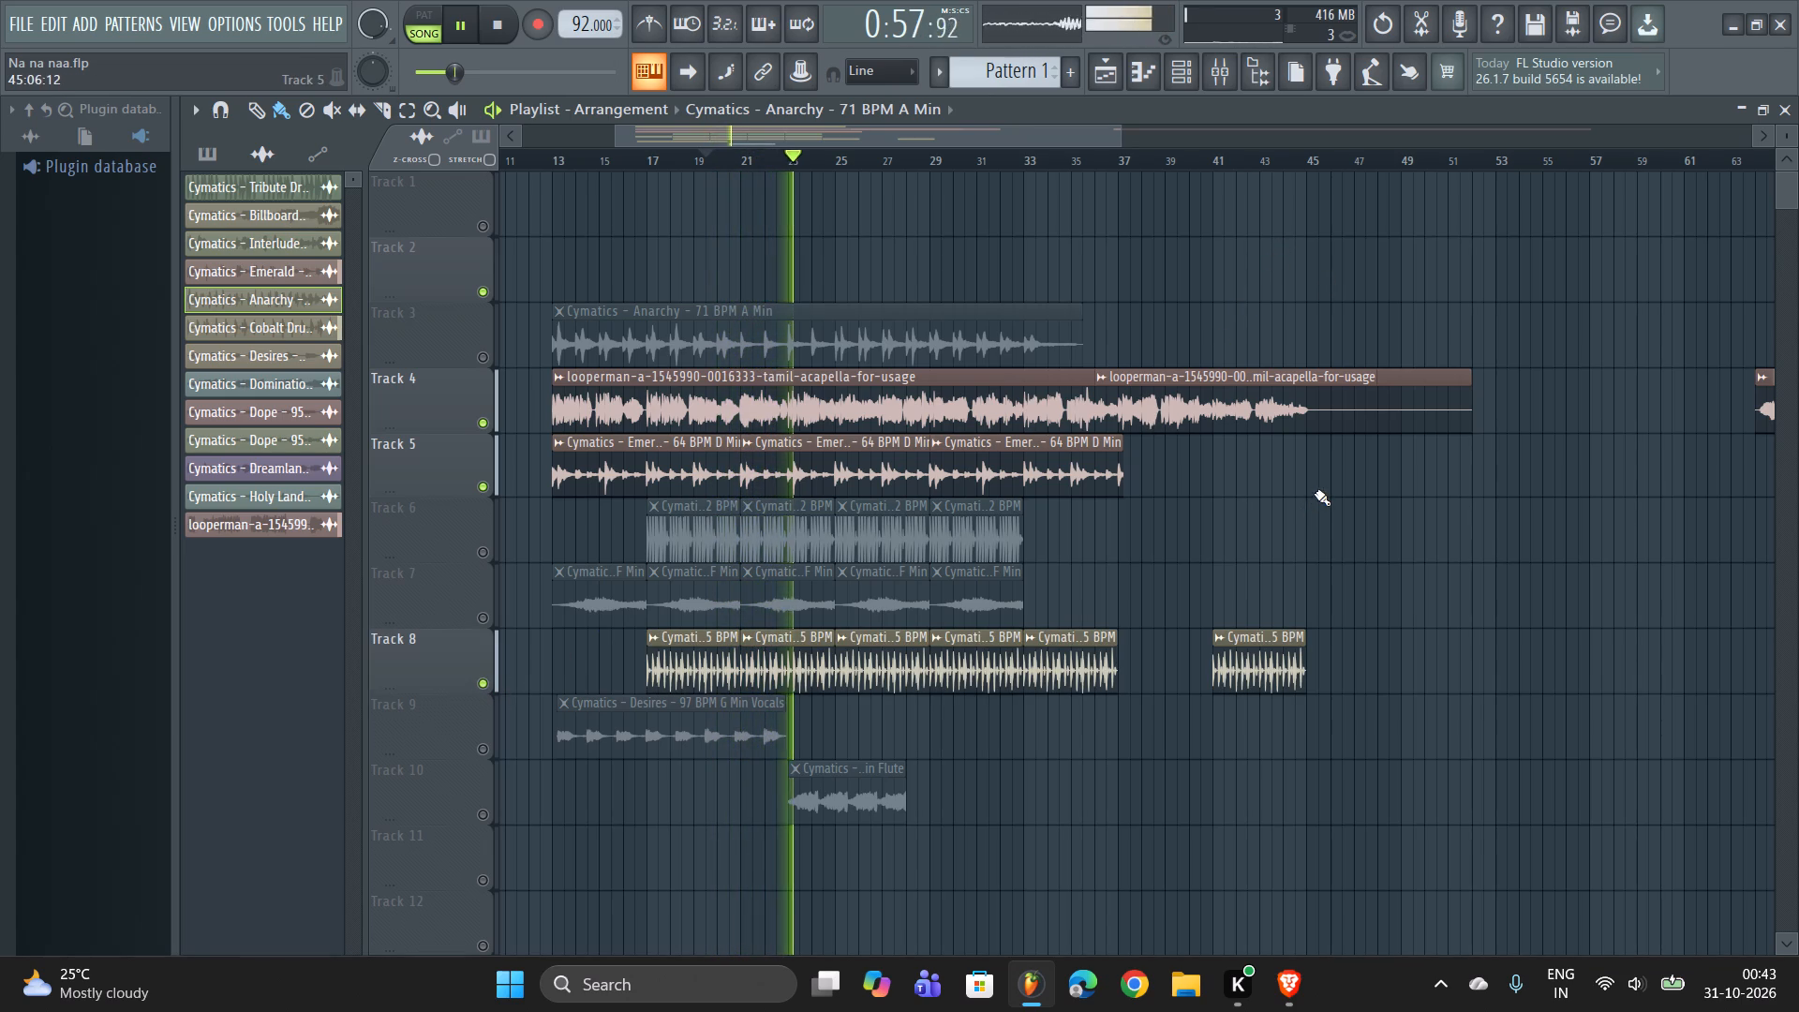
# Add Fruity Reeverb 2 to effect slot 2 of the looperman Tamil acapella's mixer track.
pyautogui.scroll(2, 1331, 516)
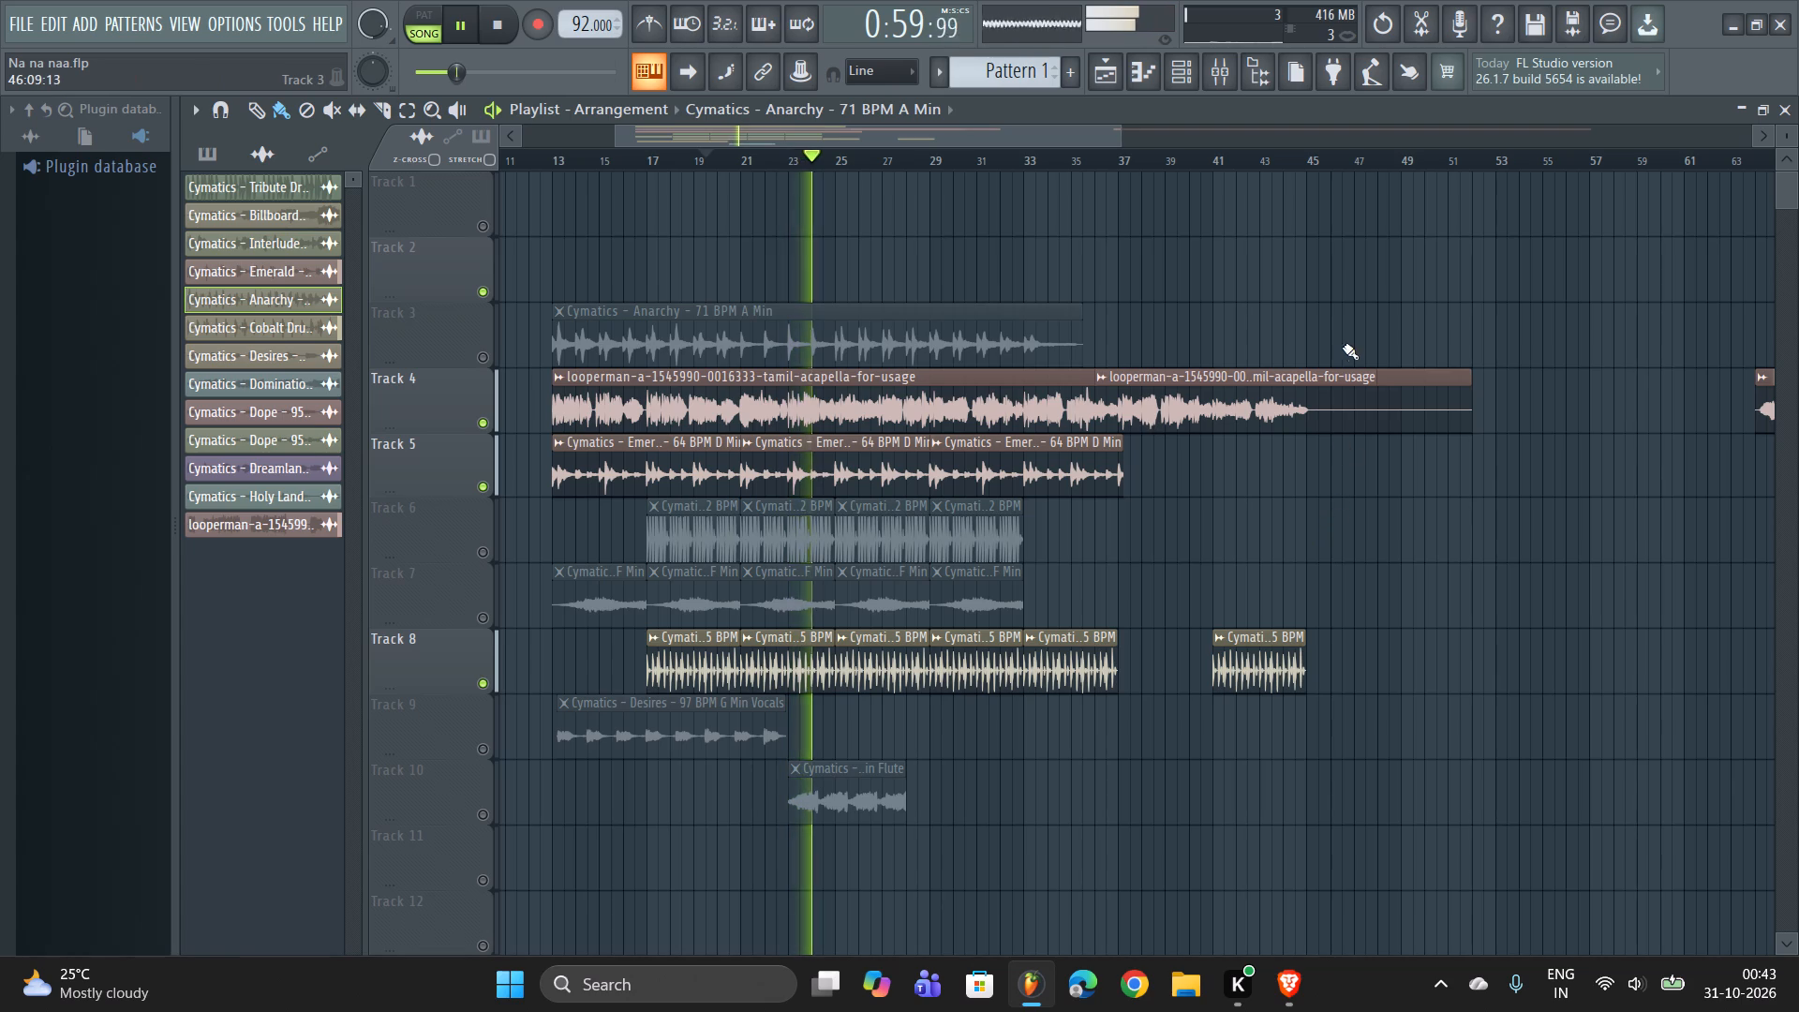
pyautogui.click(1213, 78)
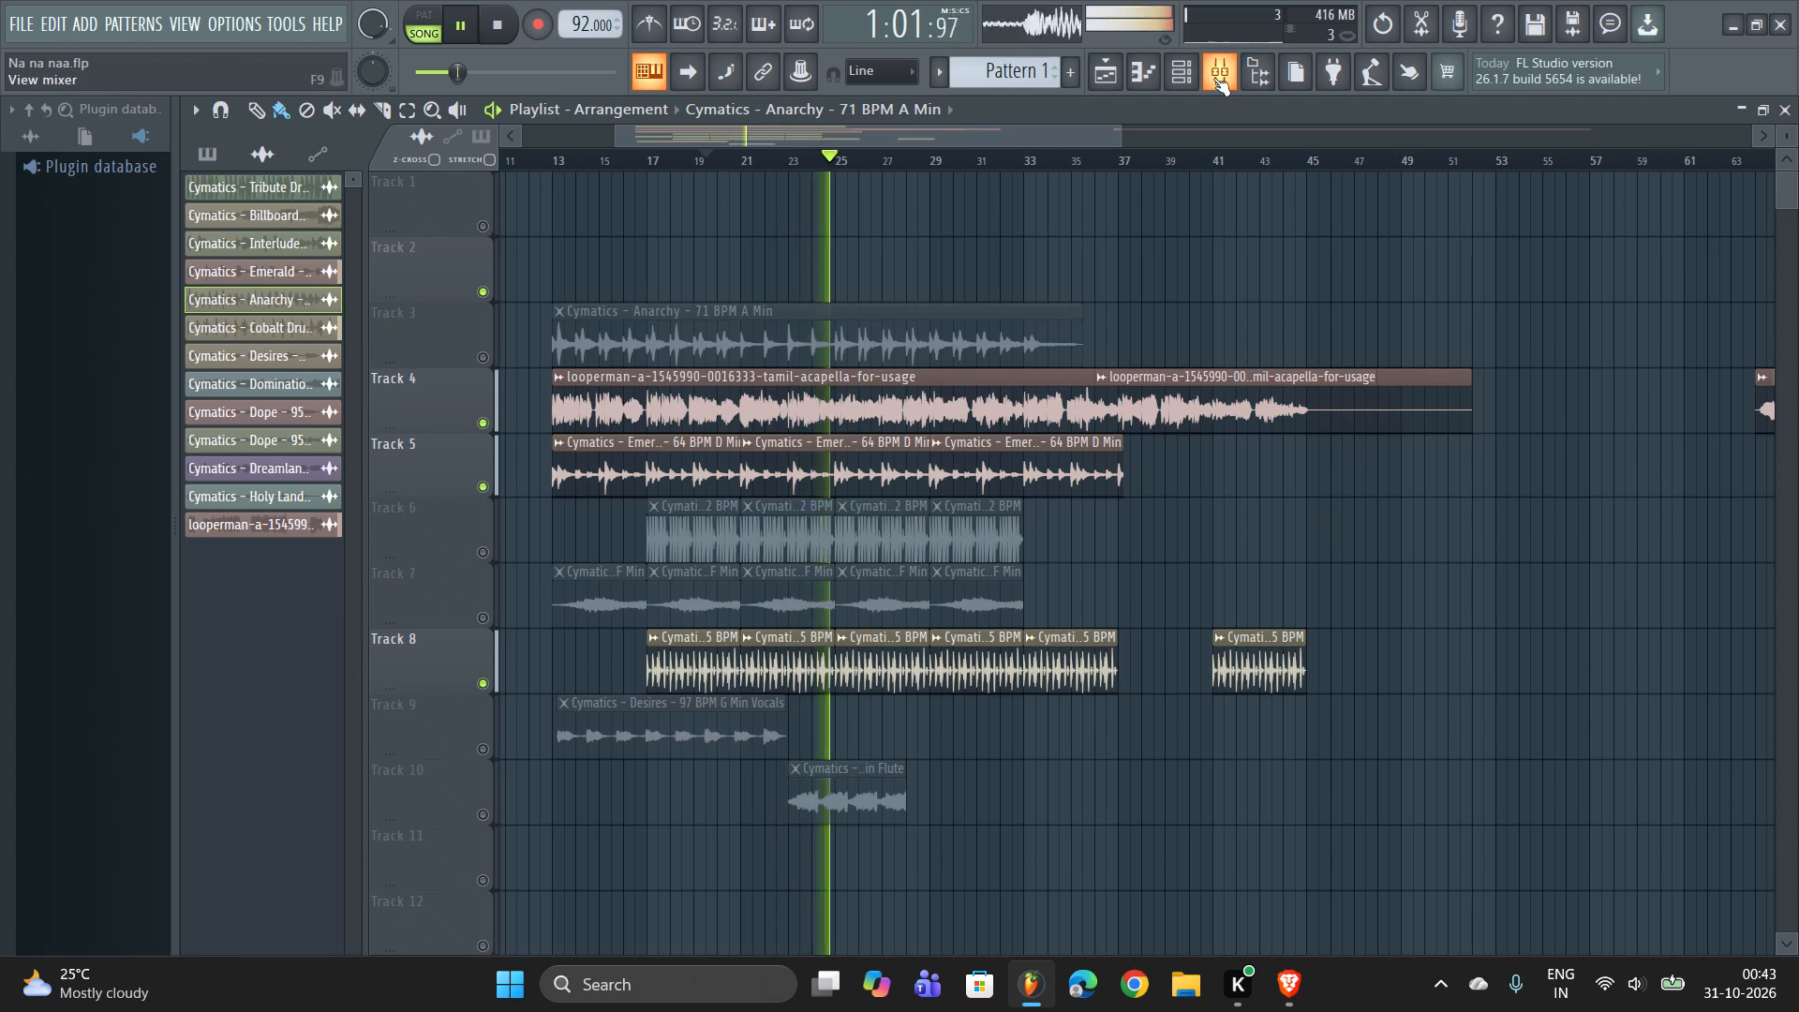
pyautogui.click(335, 331)
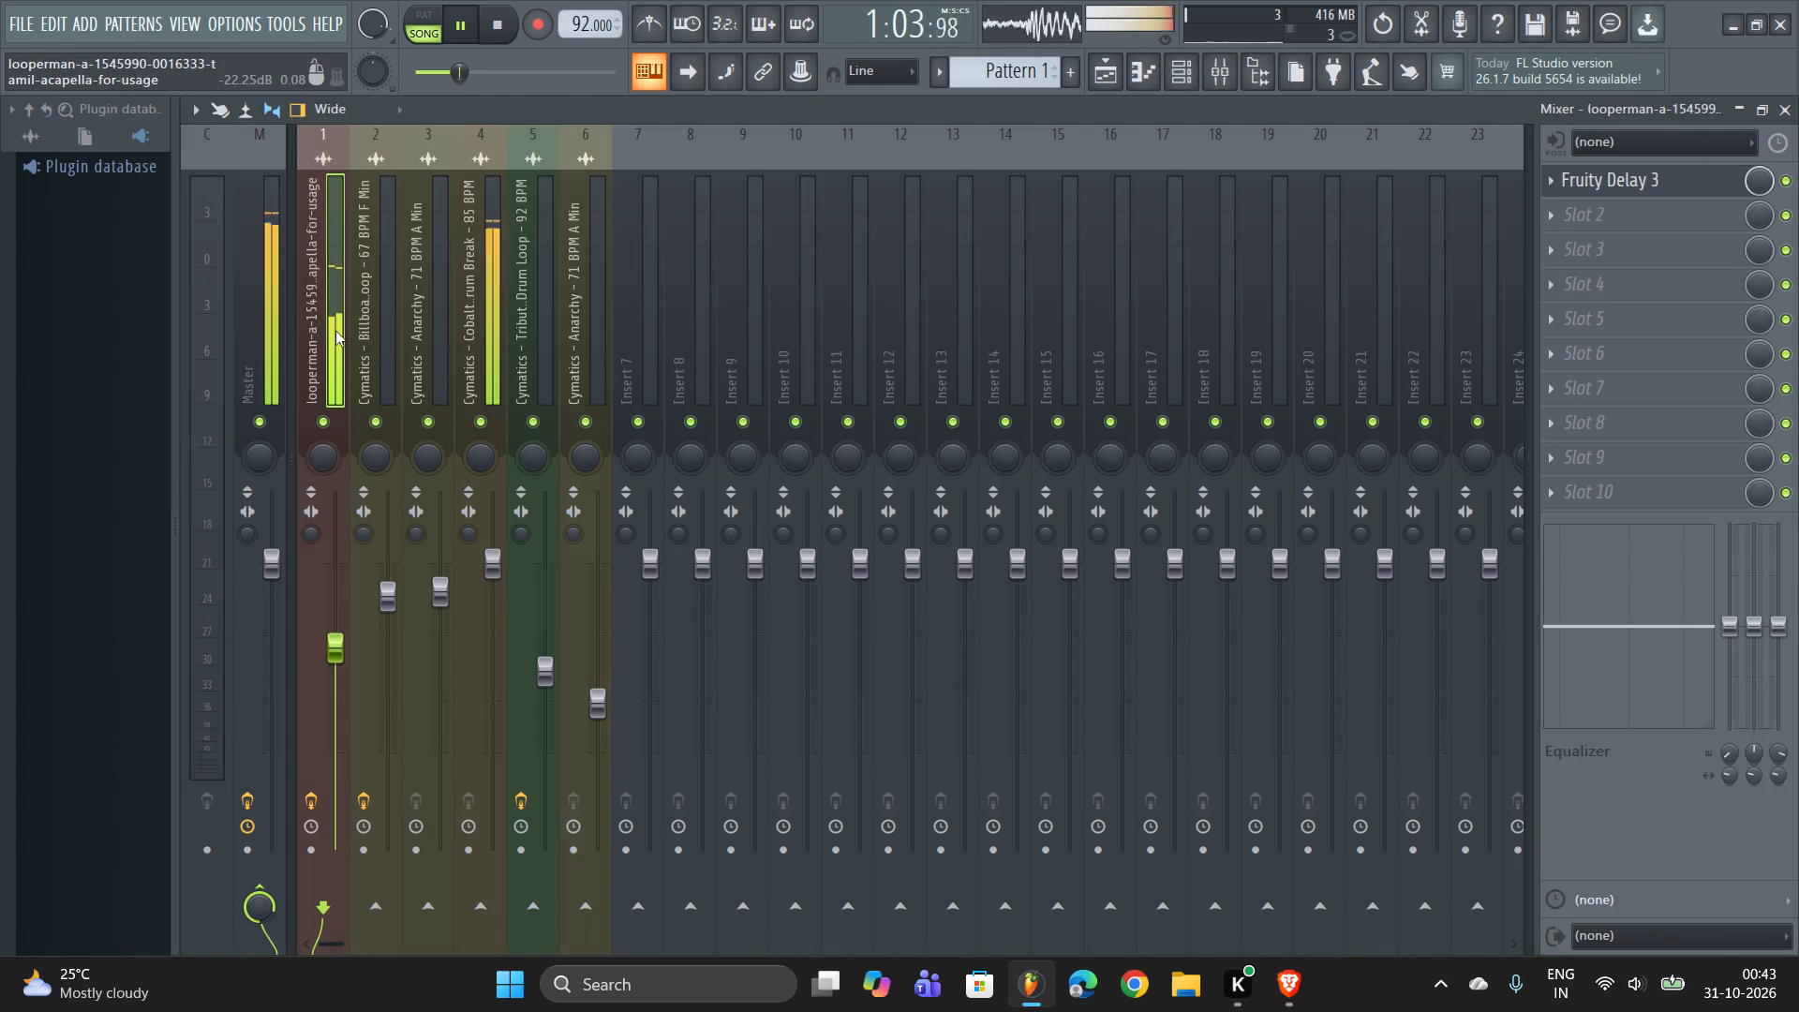
pyautogui.rightClick(1627, 208)
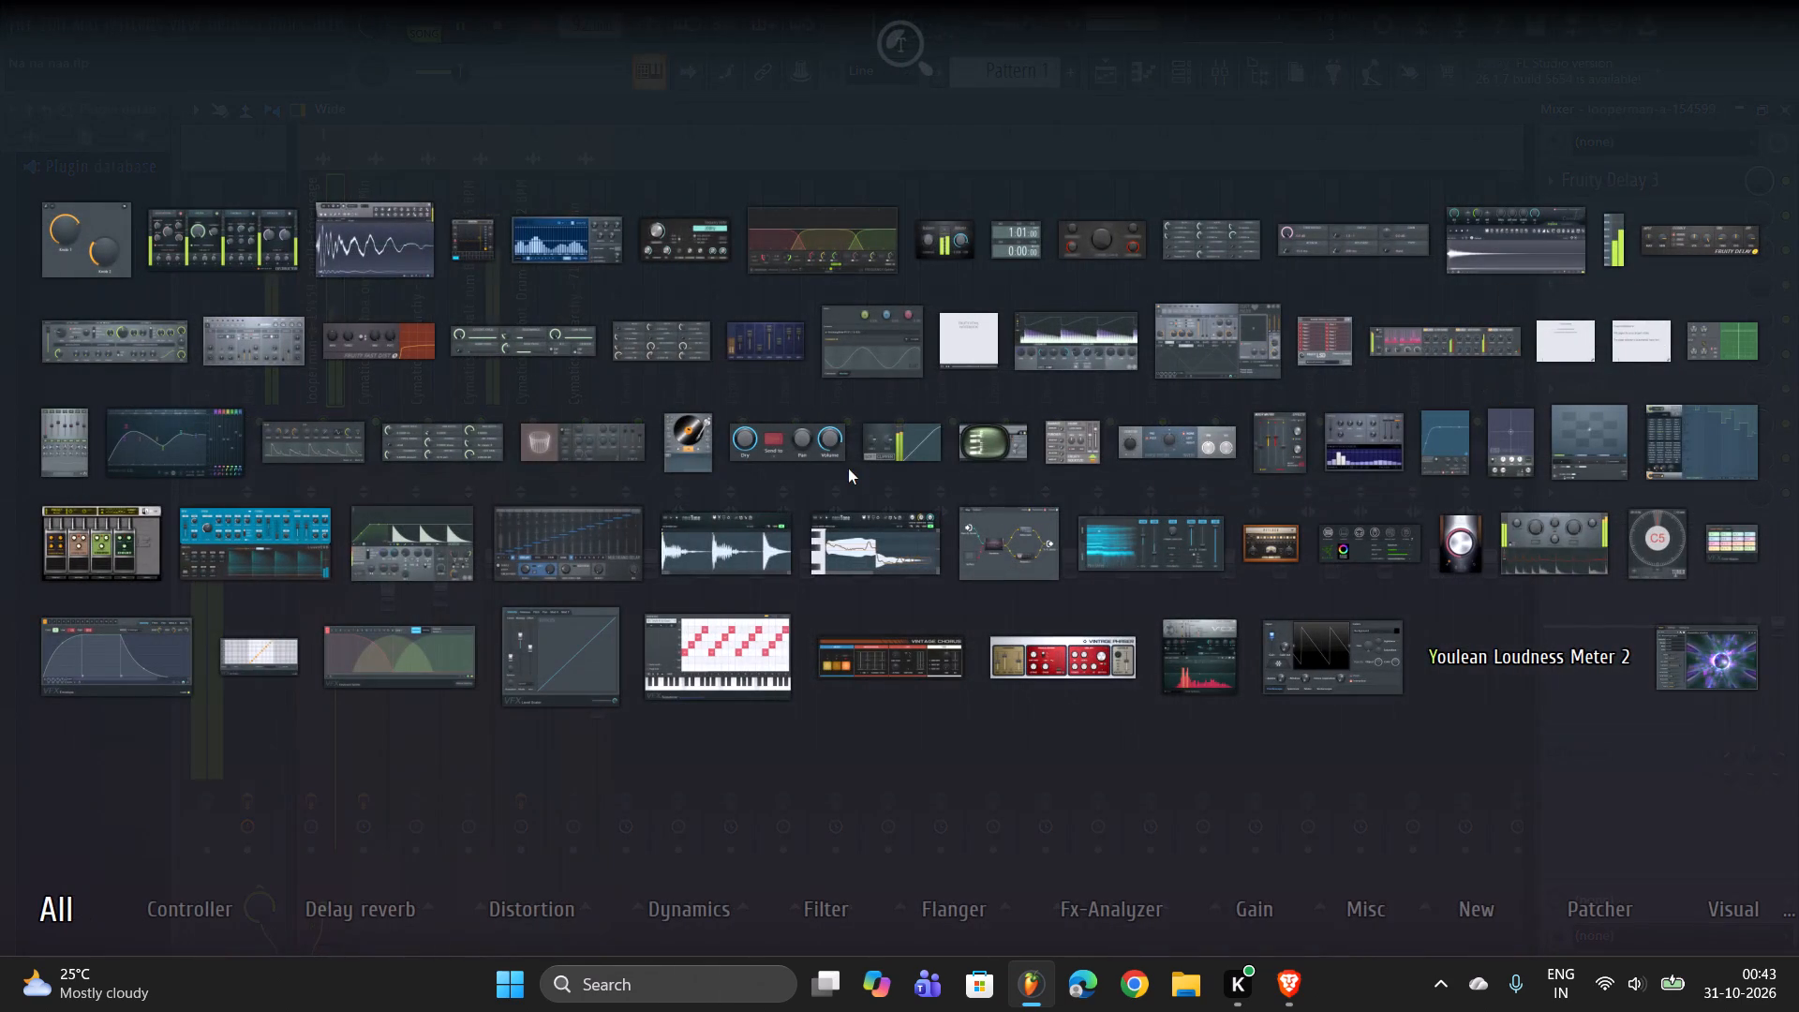
pyautogui.doubleClick(599, 440)
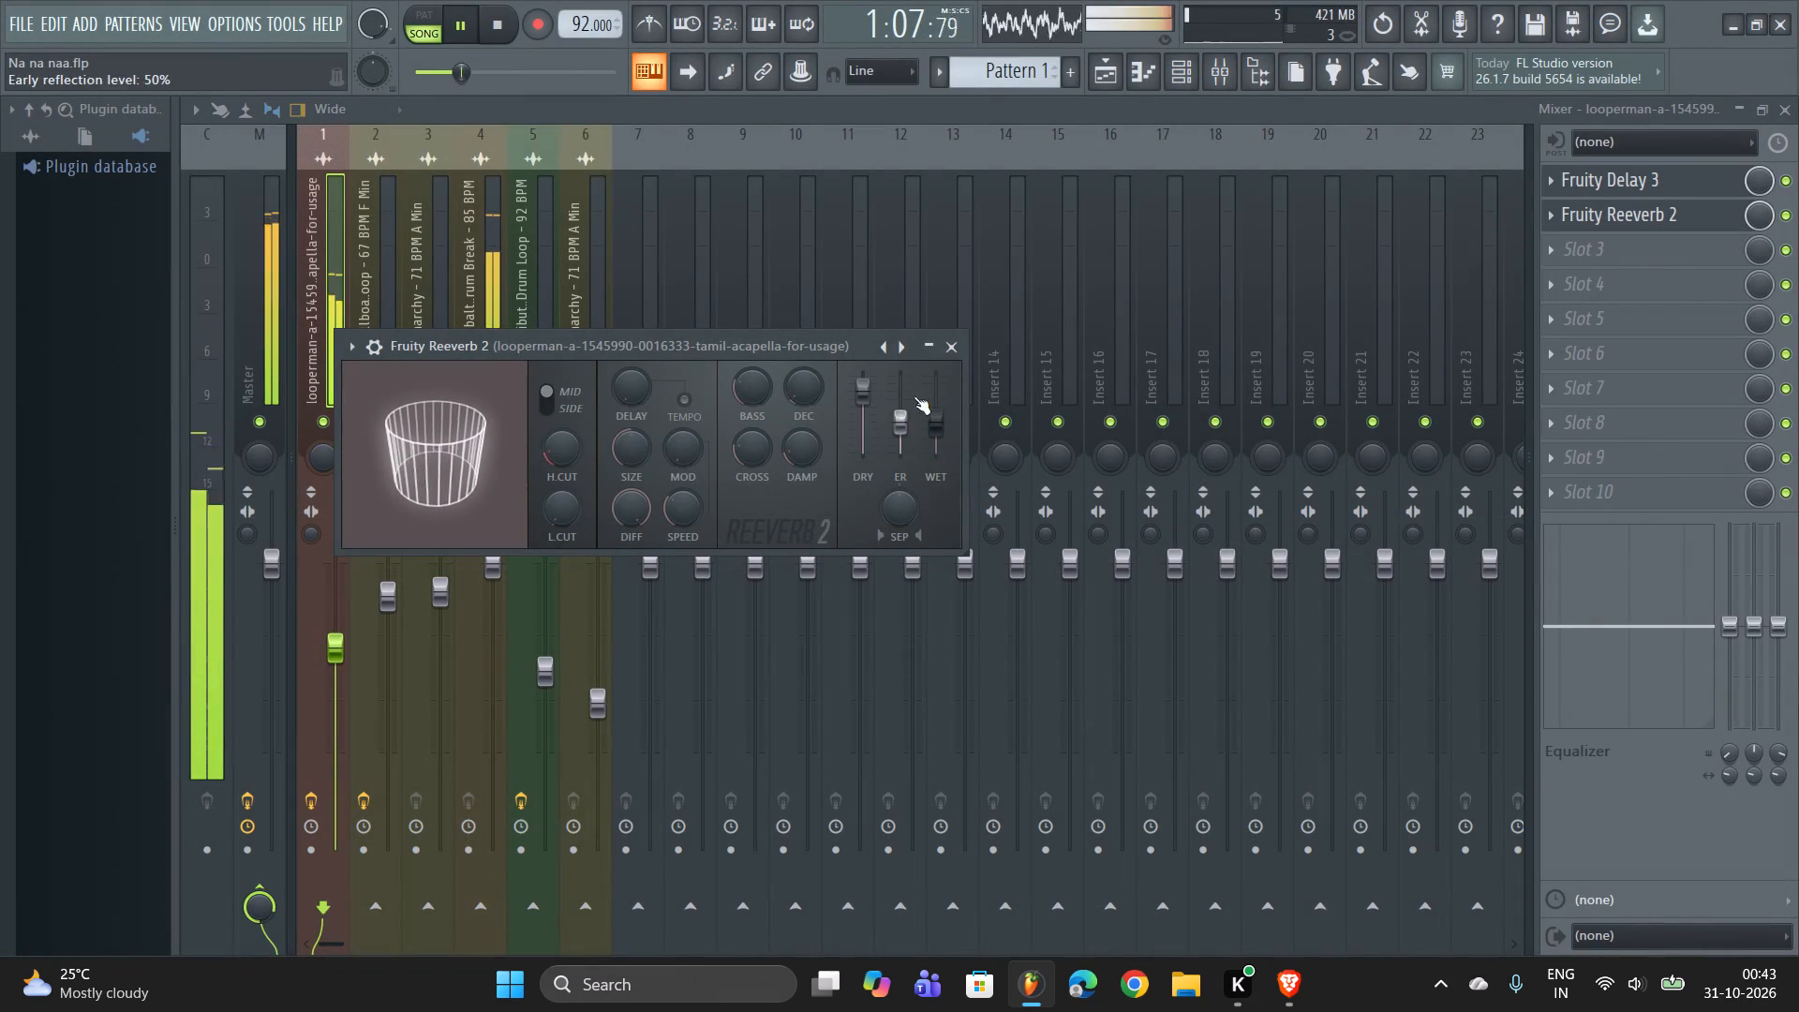
# Fine-tune the early reflection and wet levels of Fruity Reeverb 2 on the acapella during playback, keeping both fairly low.
pyautogui.moveTo(934, 408); pyautogui.dragTo(943, 392)
pyautogui.moveTo(913, 424); pyautogui.dragTo(933, 503)
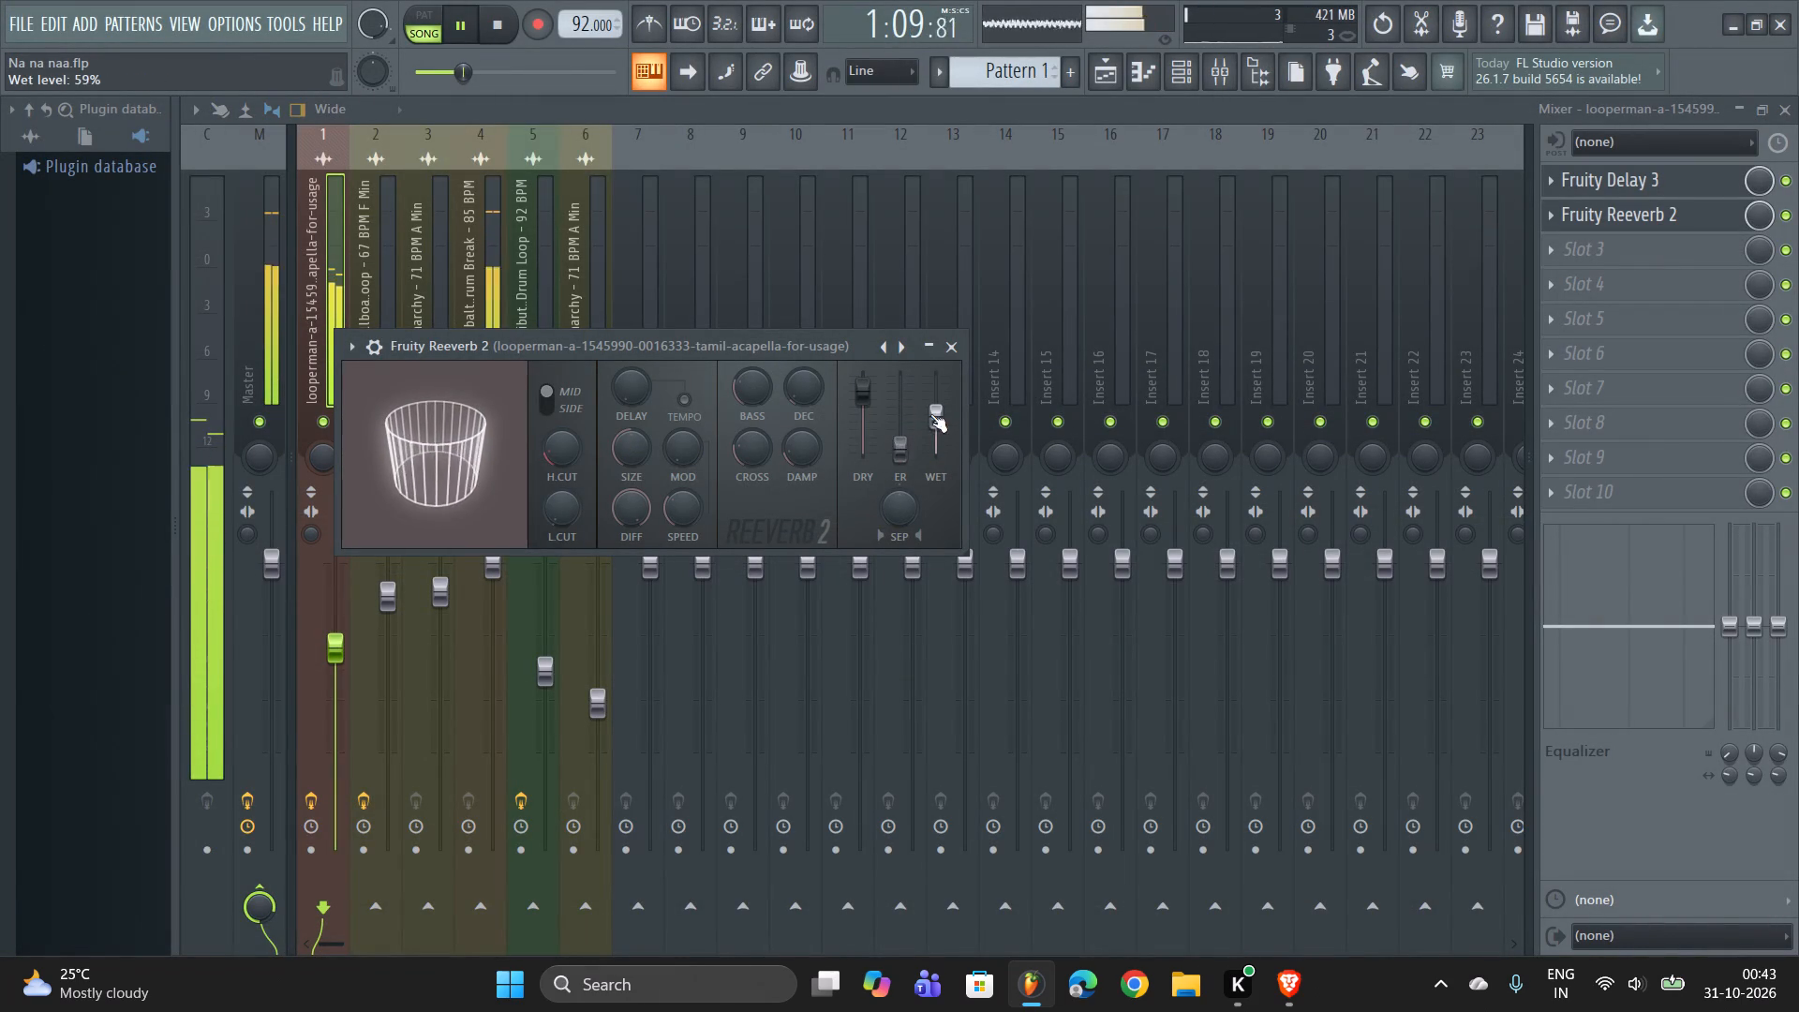
pyautogui.moveTo(932, 413); pyautogui.dragTo(959, 457)
pyautogui.moveTo(914, 430); pyautogui.dragTo(913, 425)
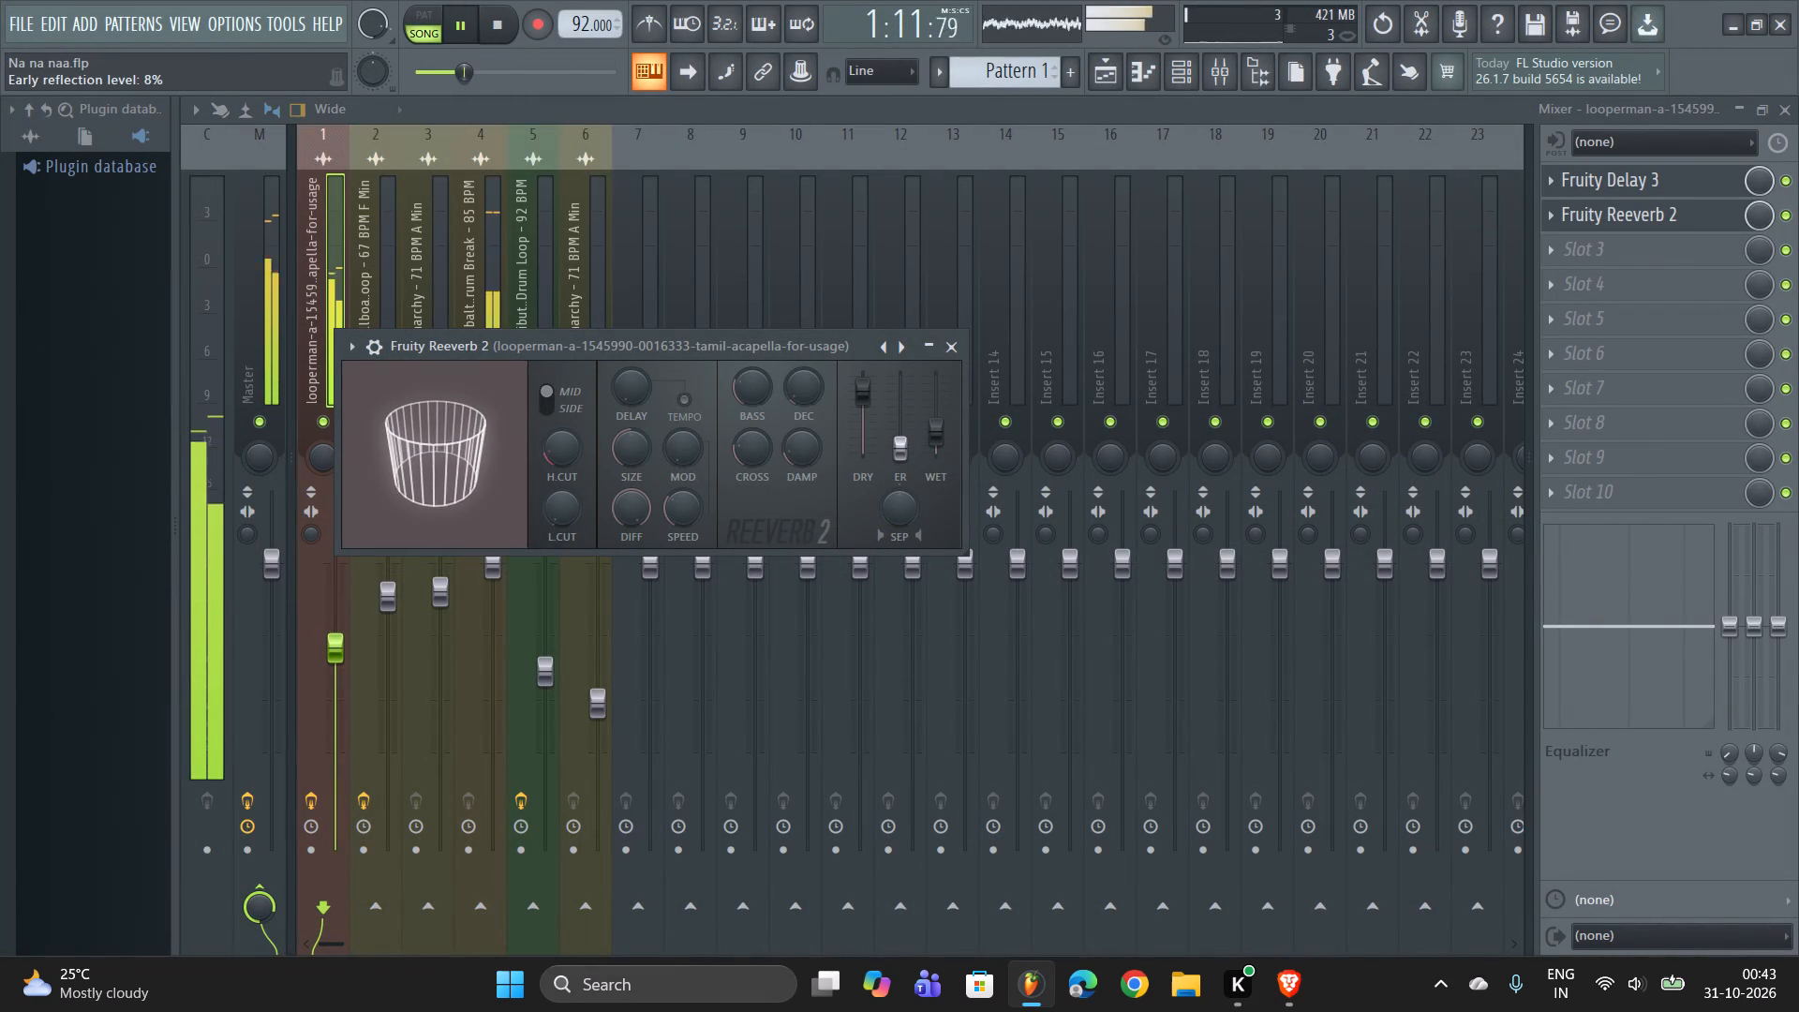
pyautogui.moveTo(913, 425); pyautogui.dragTo(919, 392)
pyautogui.moveTo(943, 449); pyautogui.dragTo(953, 480)
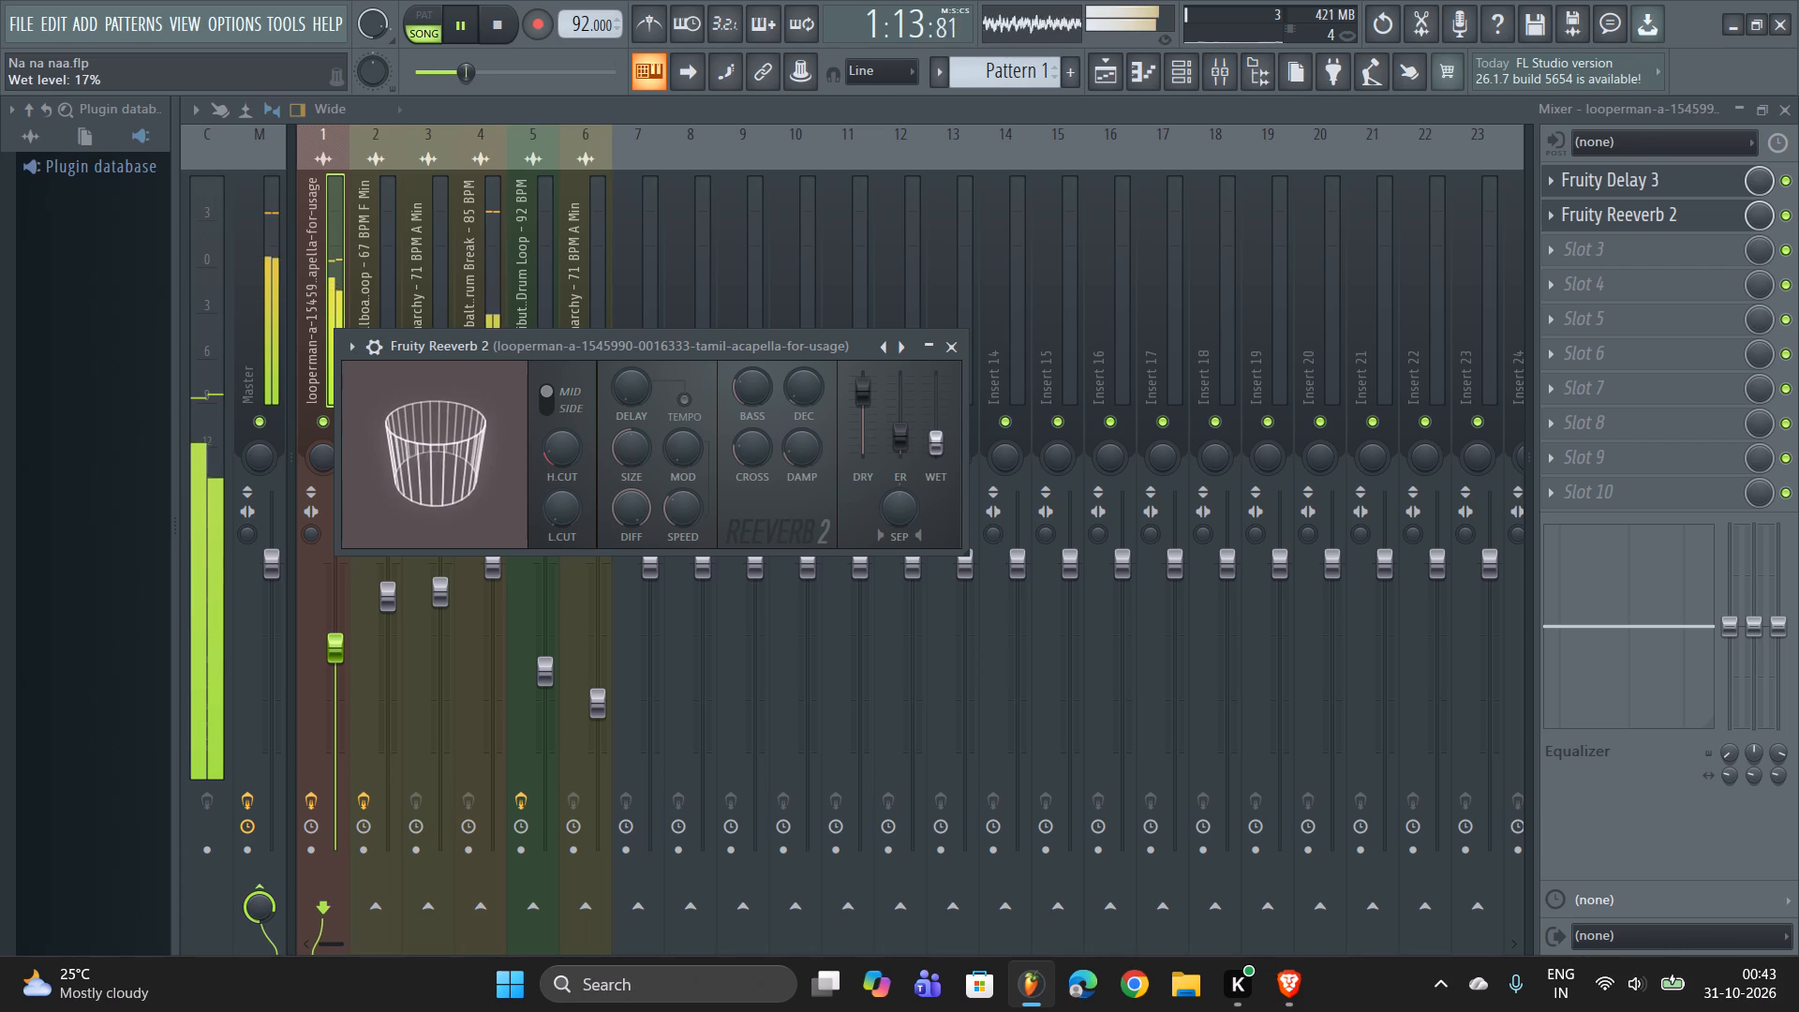
pyautogui.moveTo(953, 480); pyautogui.dragTo(962, 469)
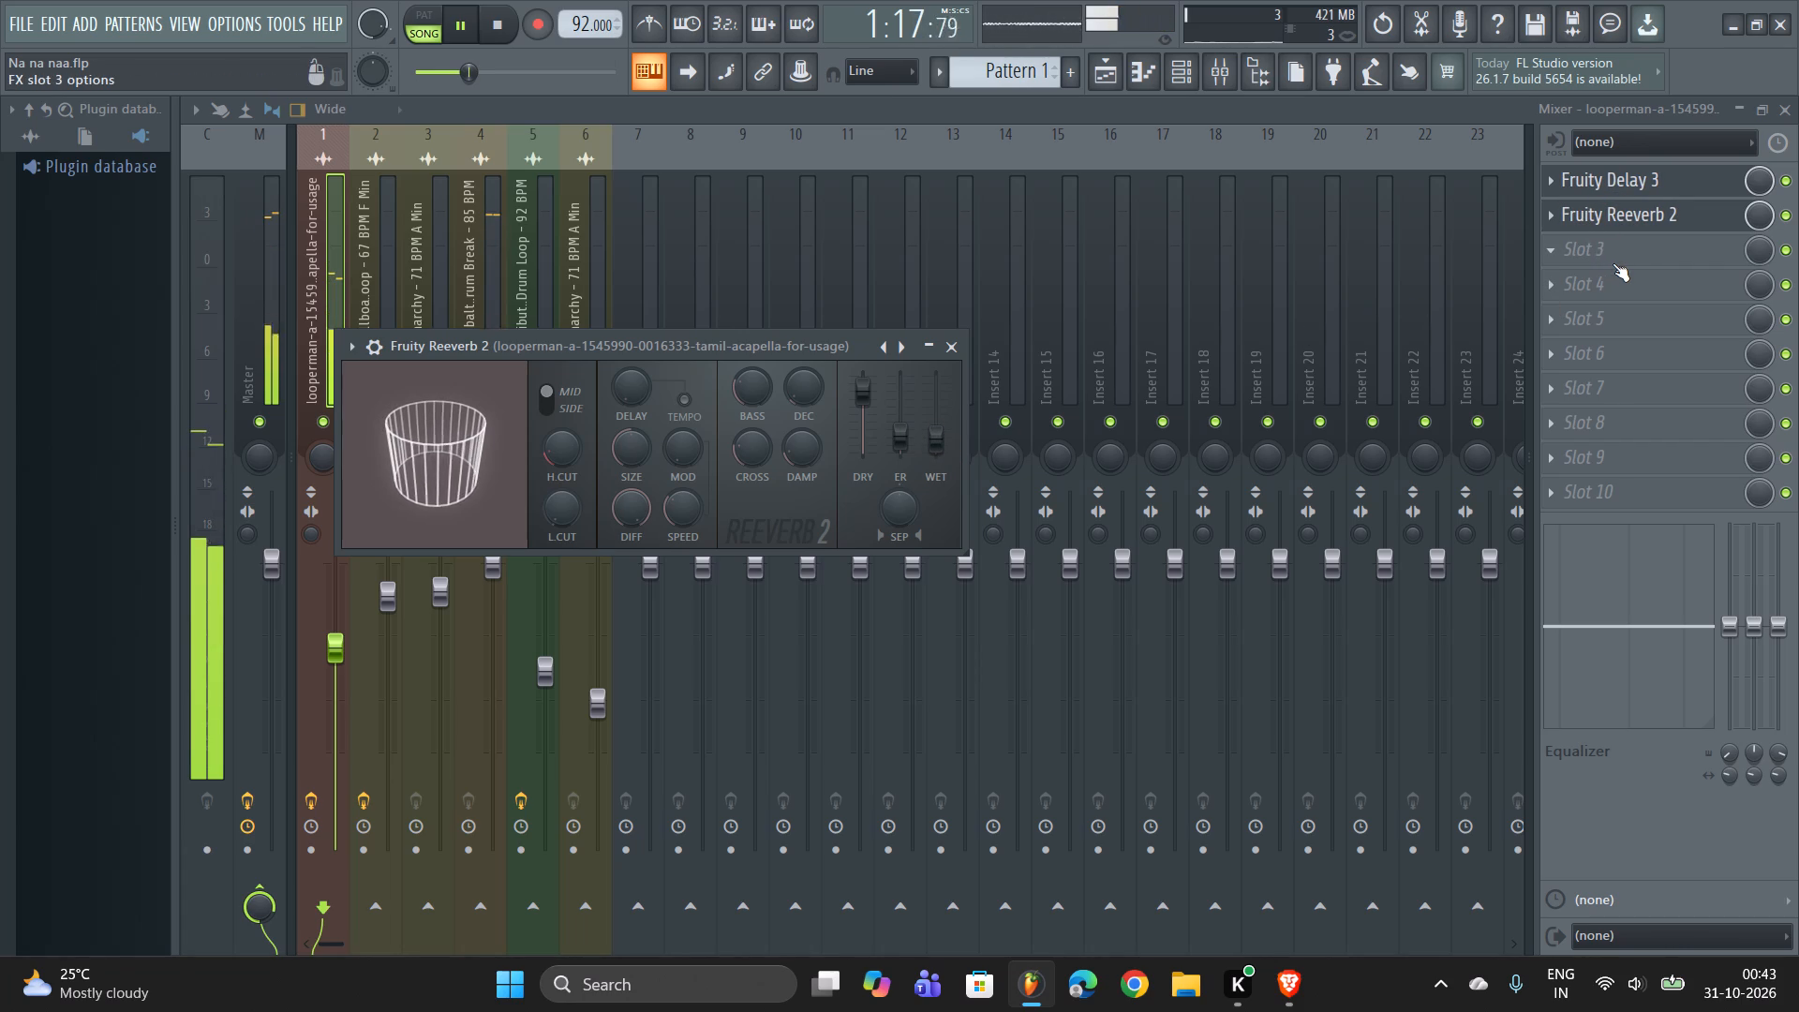
pyautogui.moveTo(944, 431); pyautogui.dragTo(959, 407)
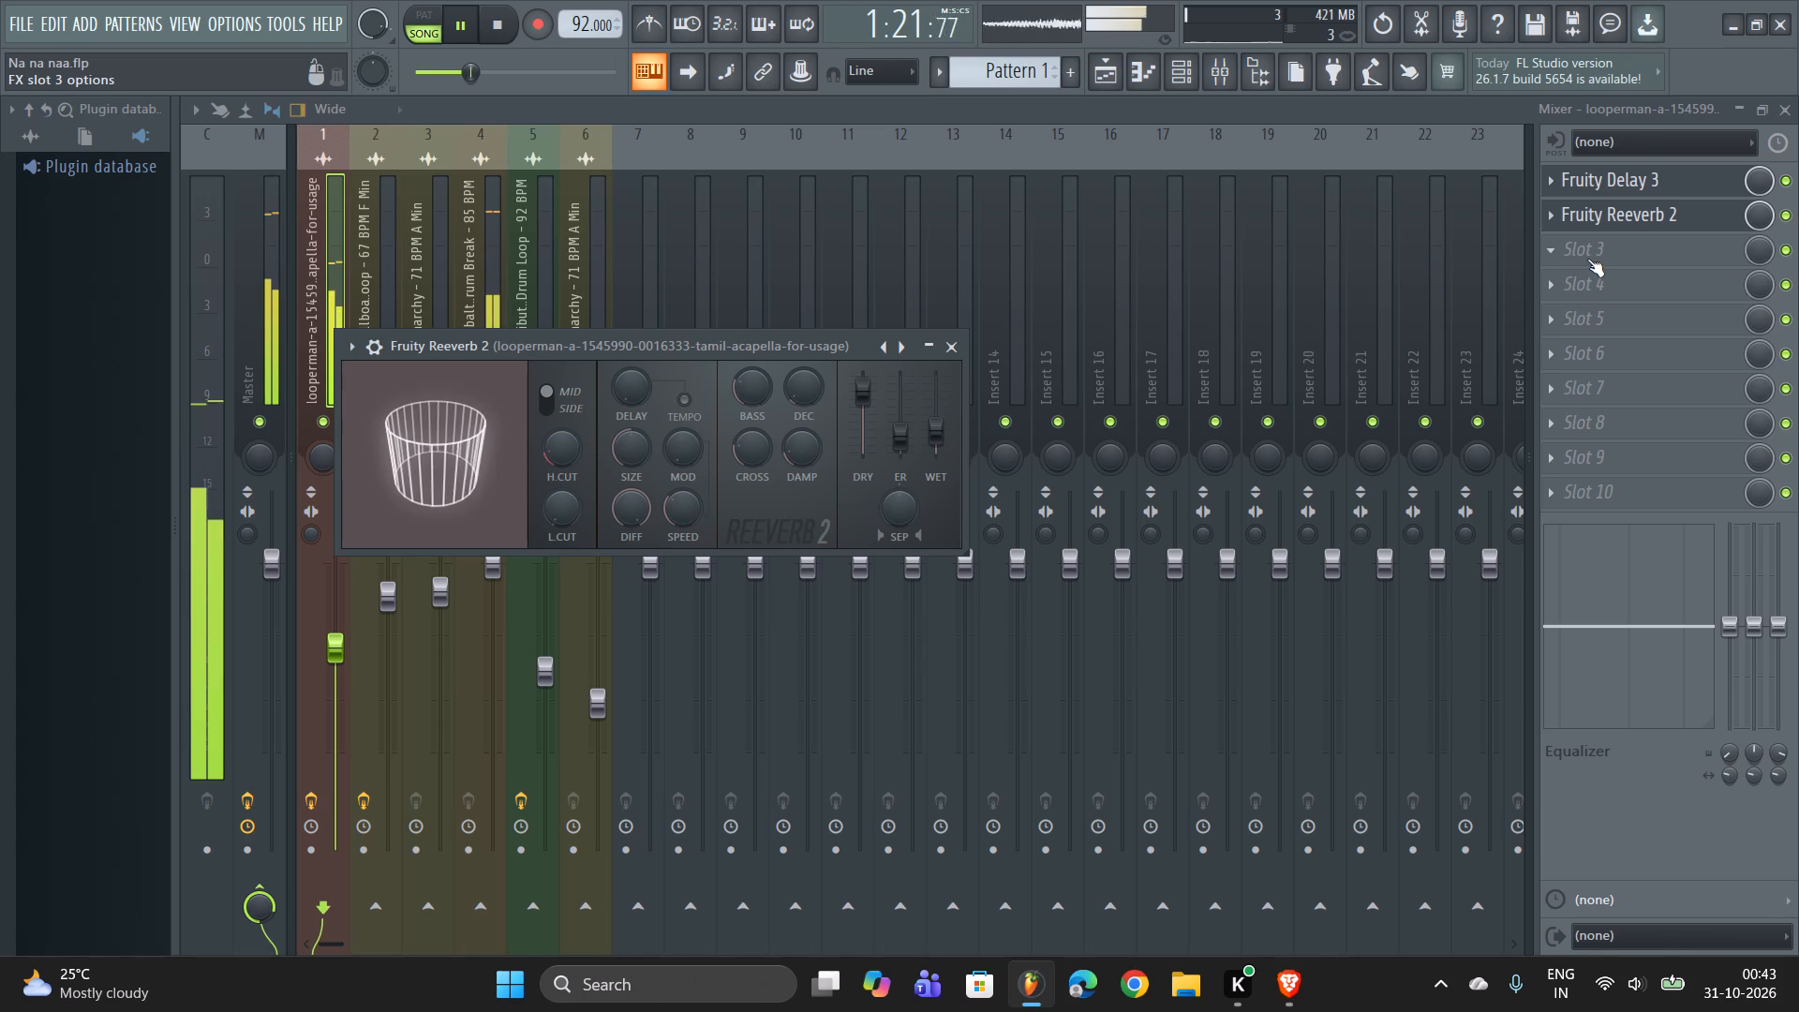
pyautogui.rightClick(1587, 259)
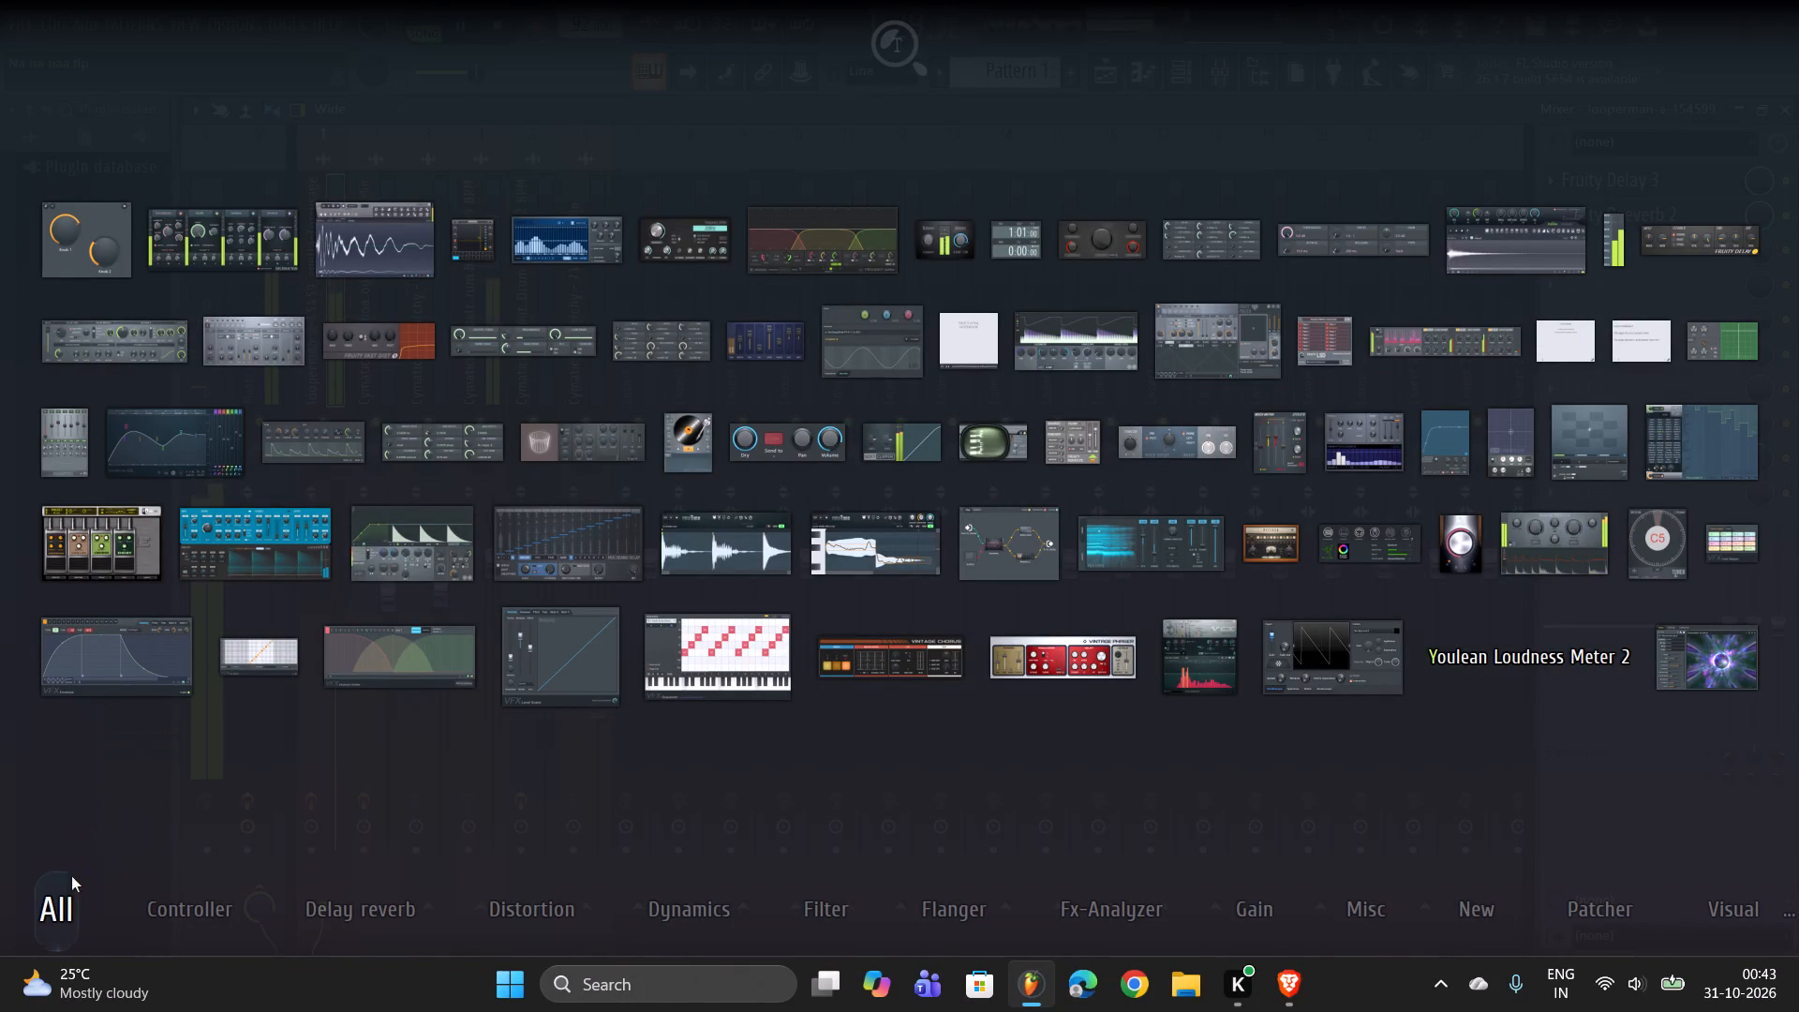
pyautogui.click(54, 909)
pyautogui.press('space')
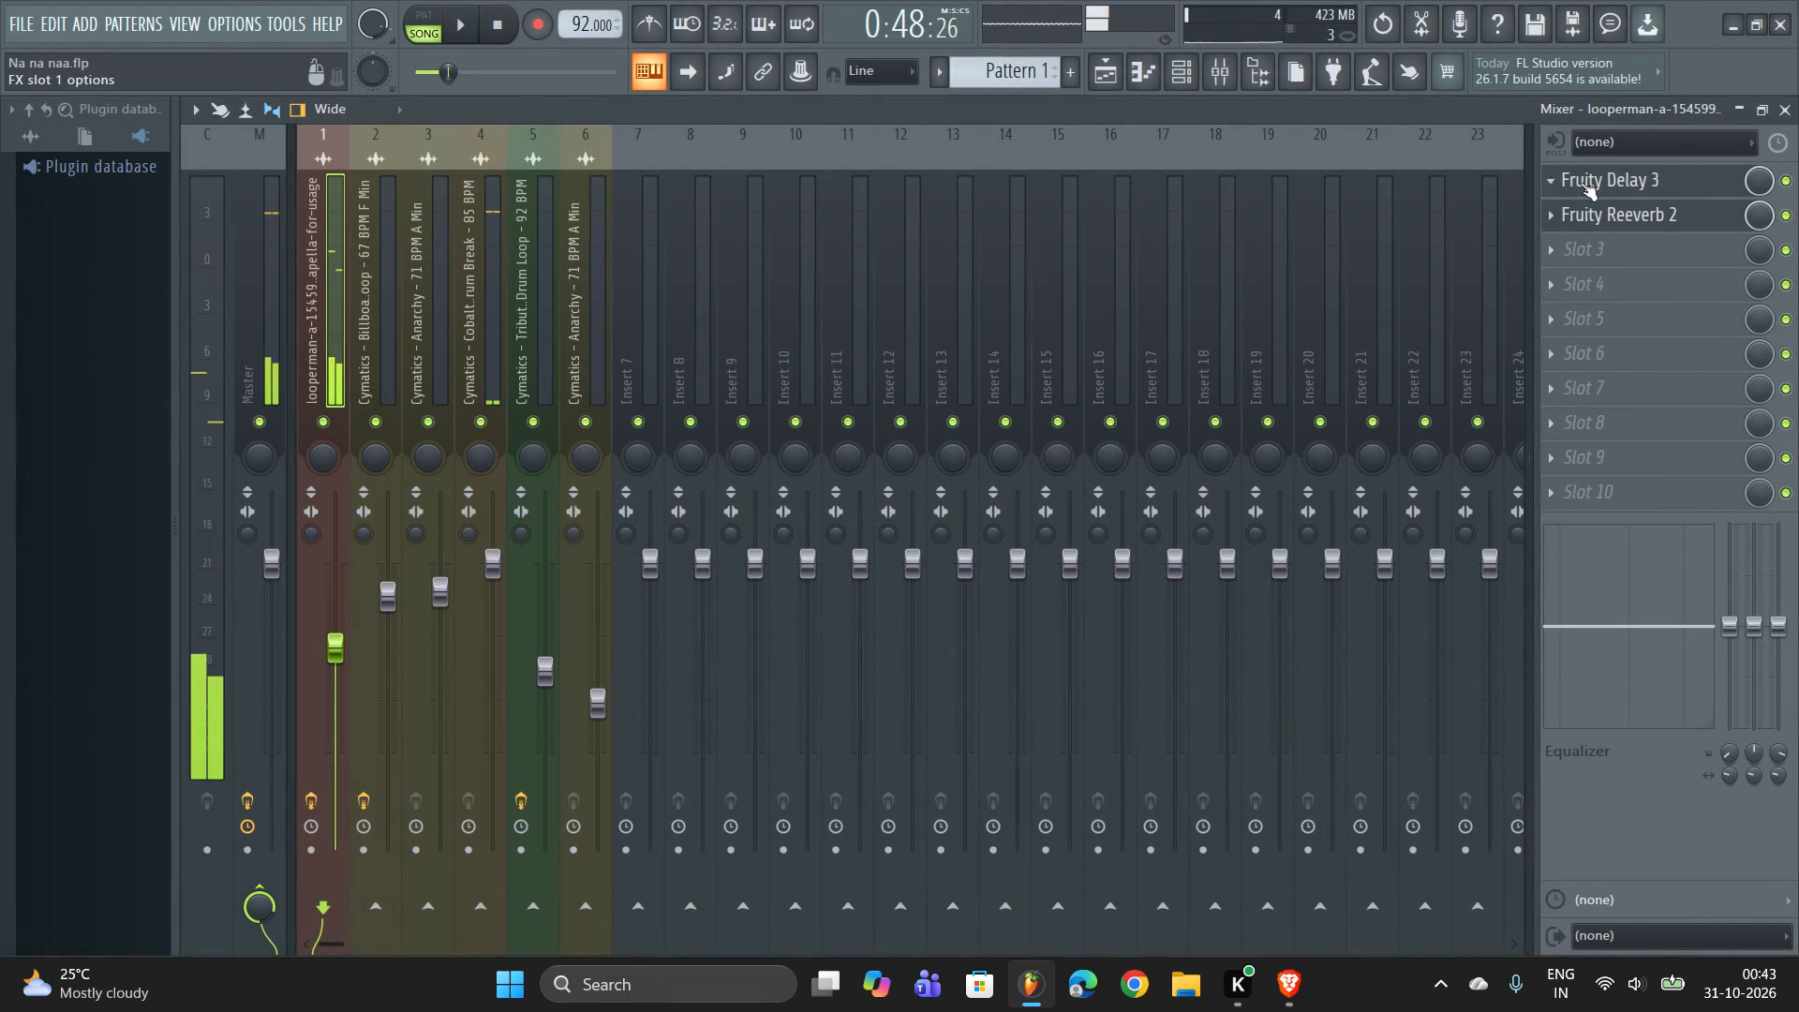
# Open Fruity Delay 3 on the acapella's mixer track and restart playback from about bar 19.
pyautogui.doubleClick(1641, 189)
pyautogui.press('space')
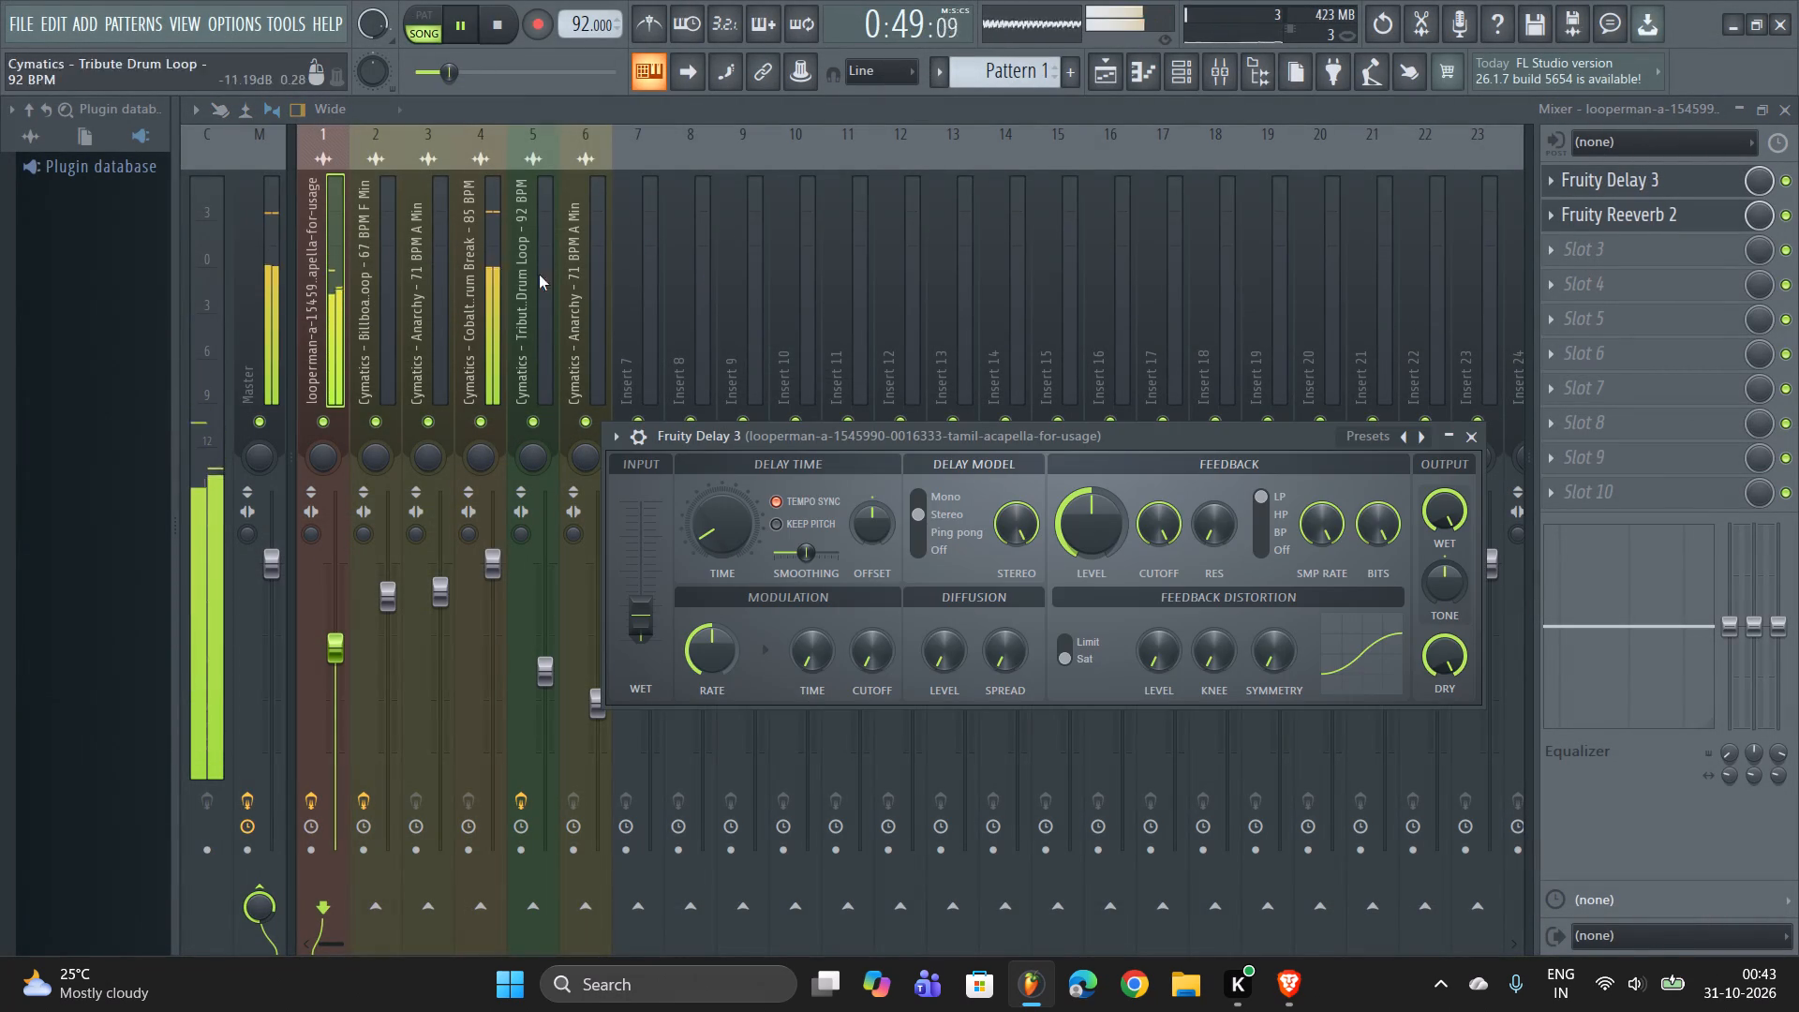
pyautogui.click(349, 335)
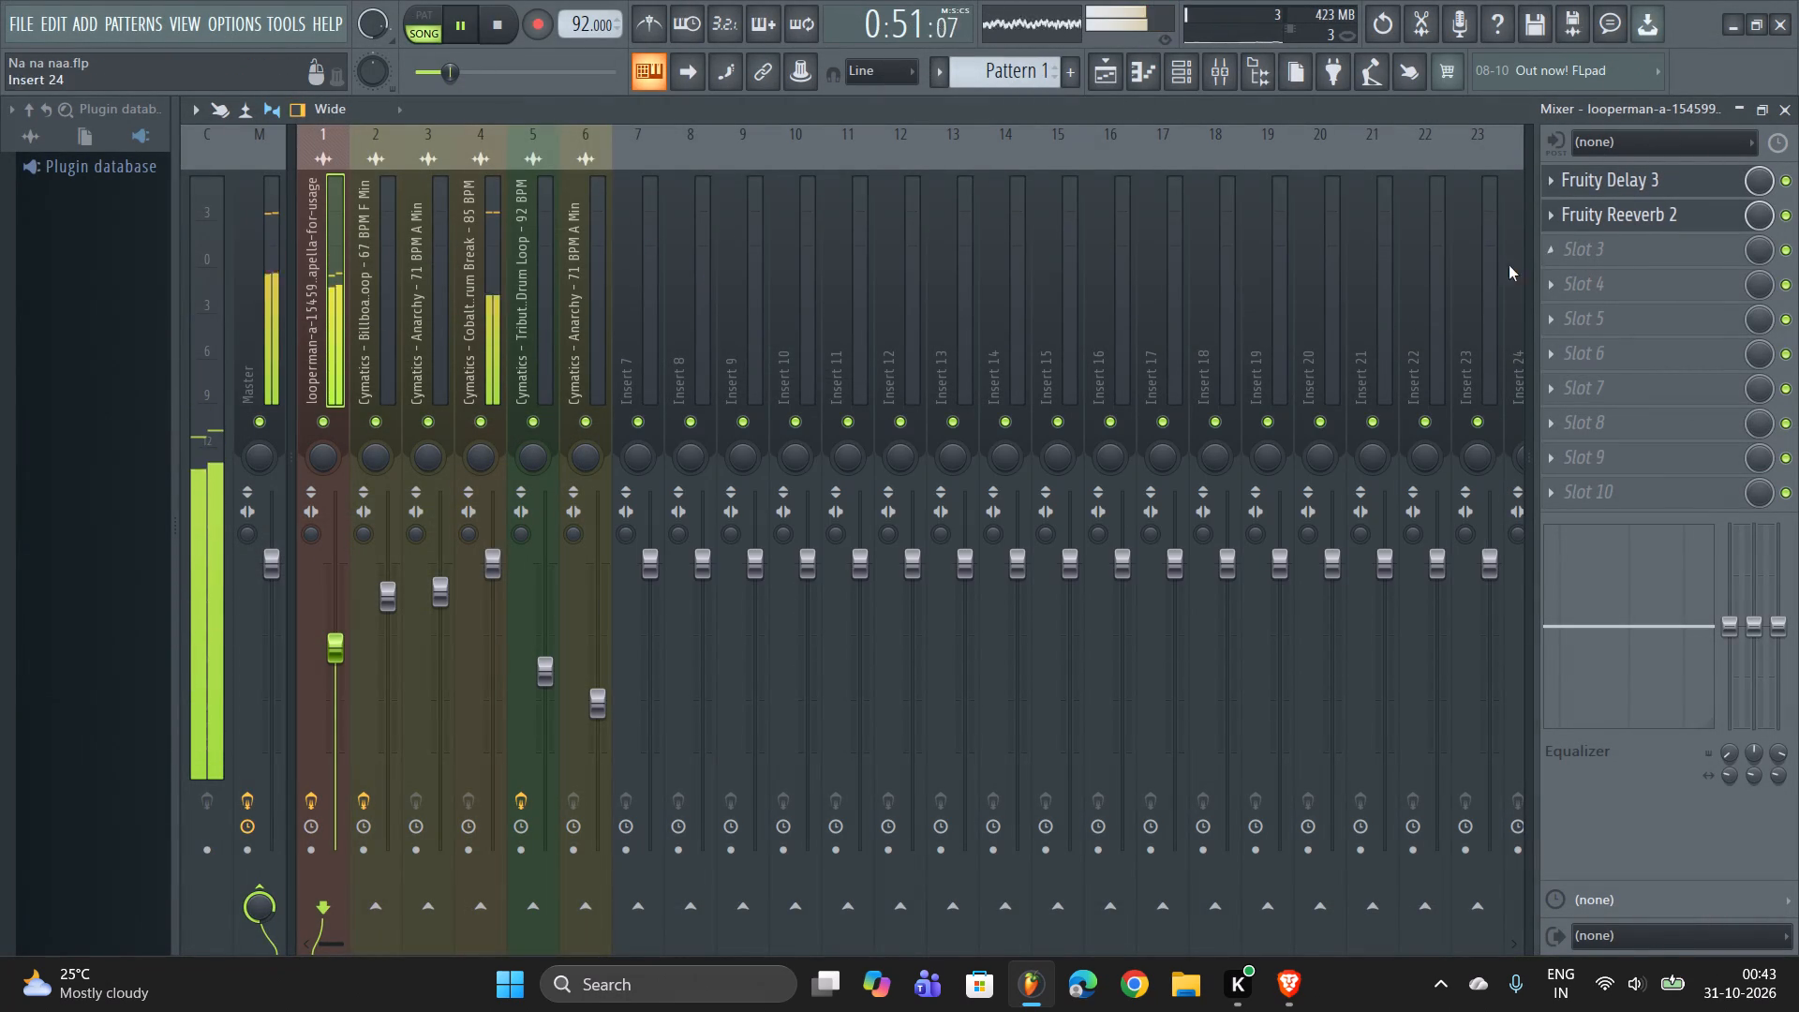
# Add Fruity parametric EQ 2 to effect slot 3 of the acapella's mixer track.
pyautogui.rightClick(1594, 267)
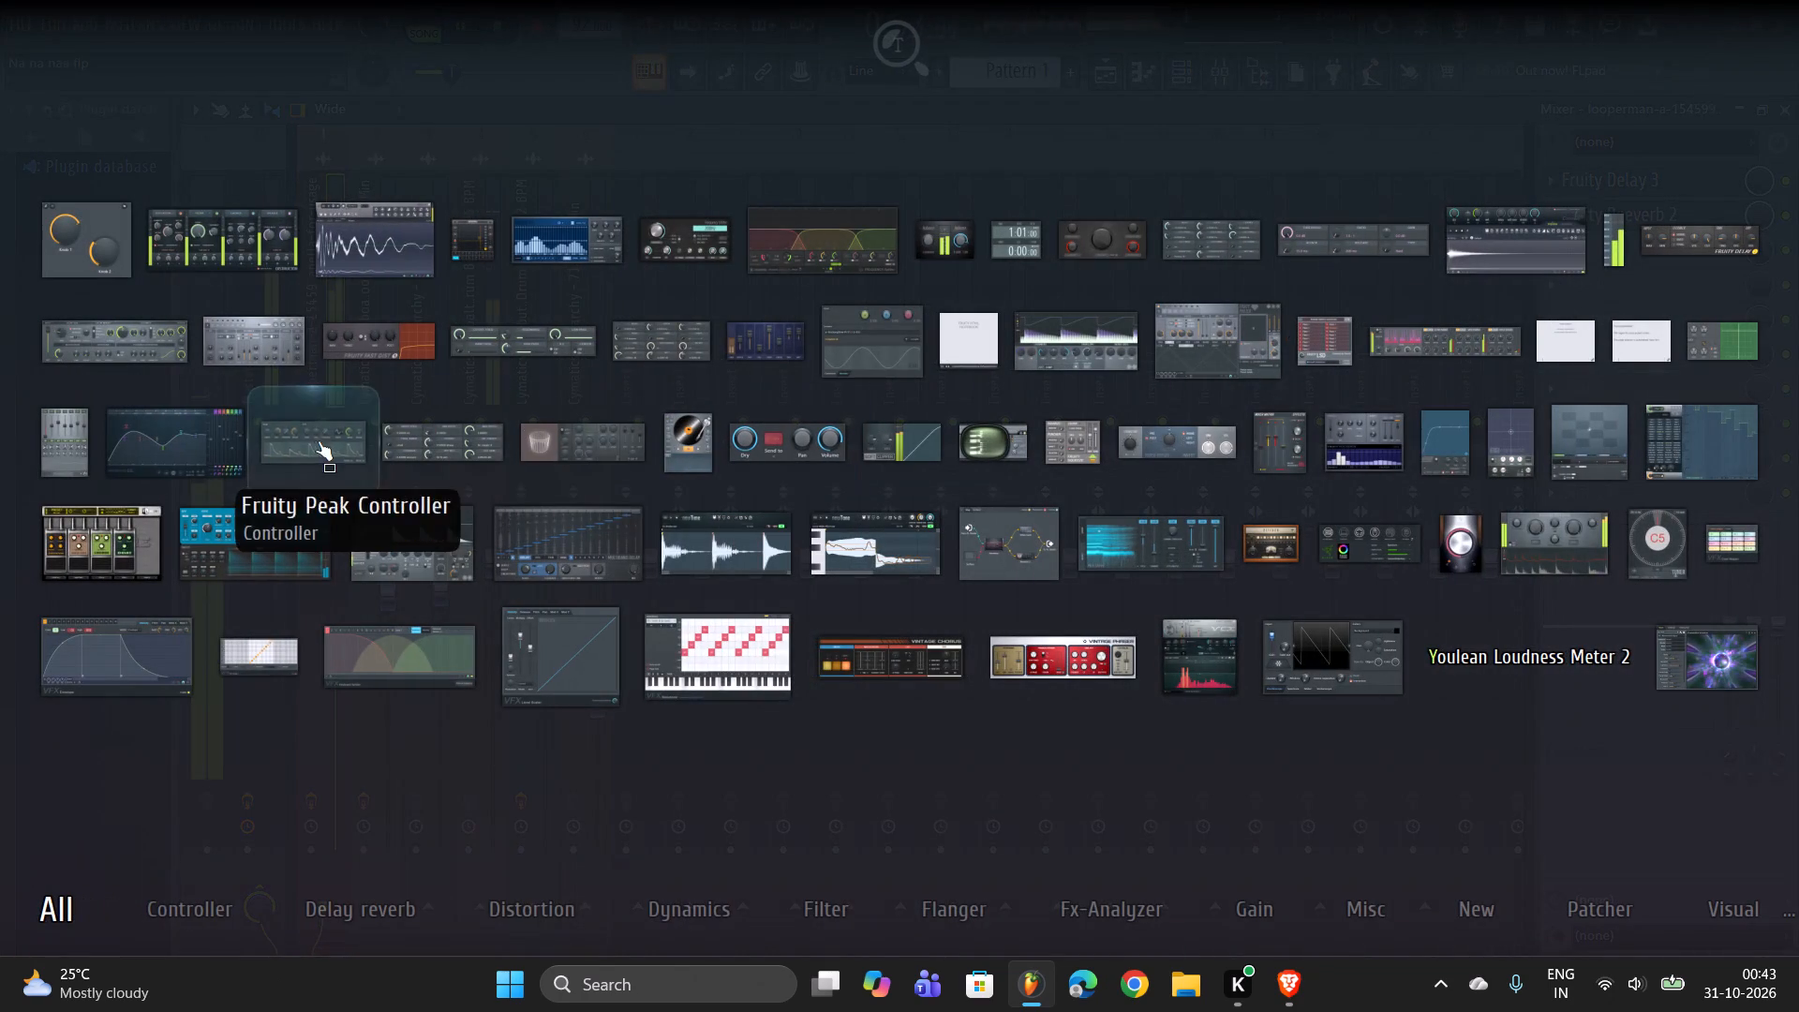
pyautogui.doubleClick(198, 422)
pyautogui.click(883, 604)
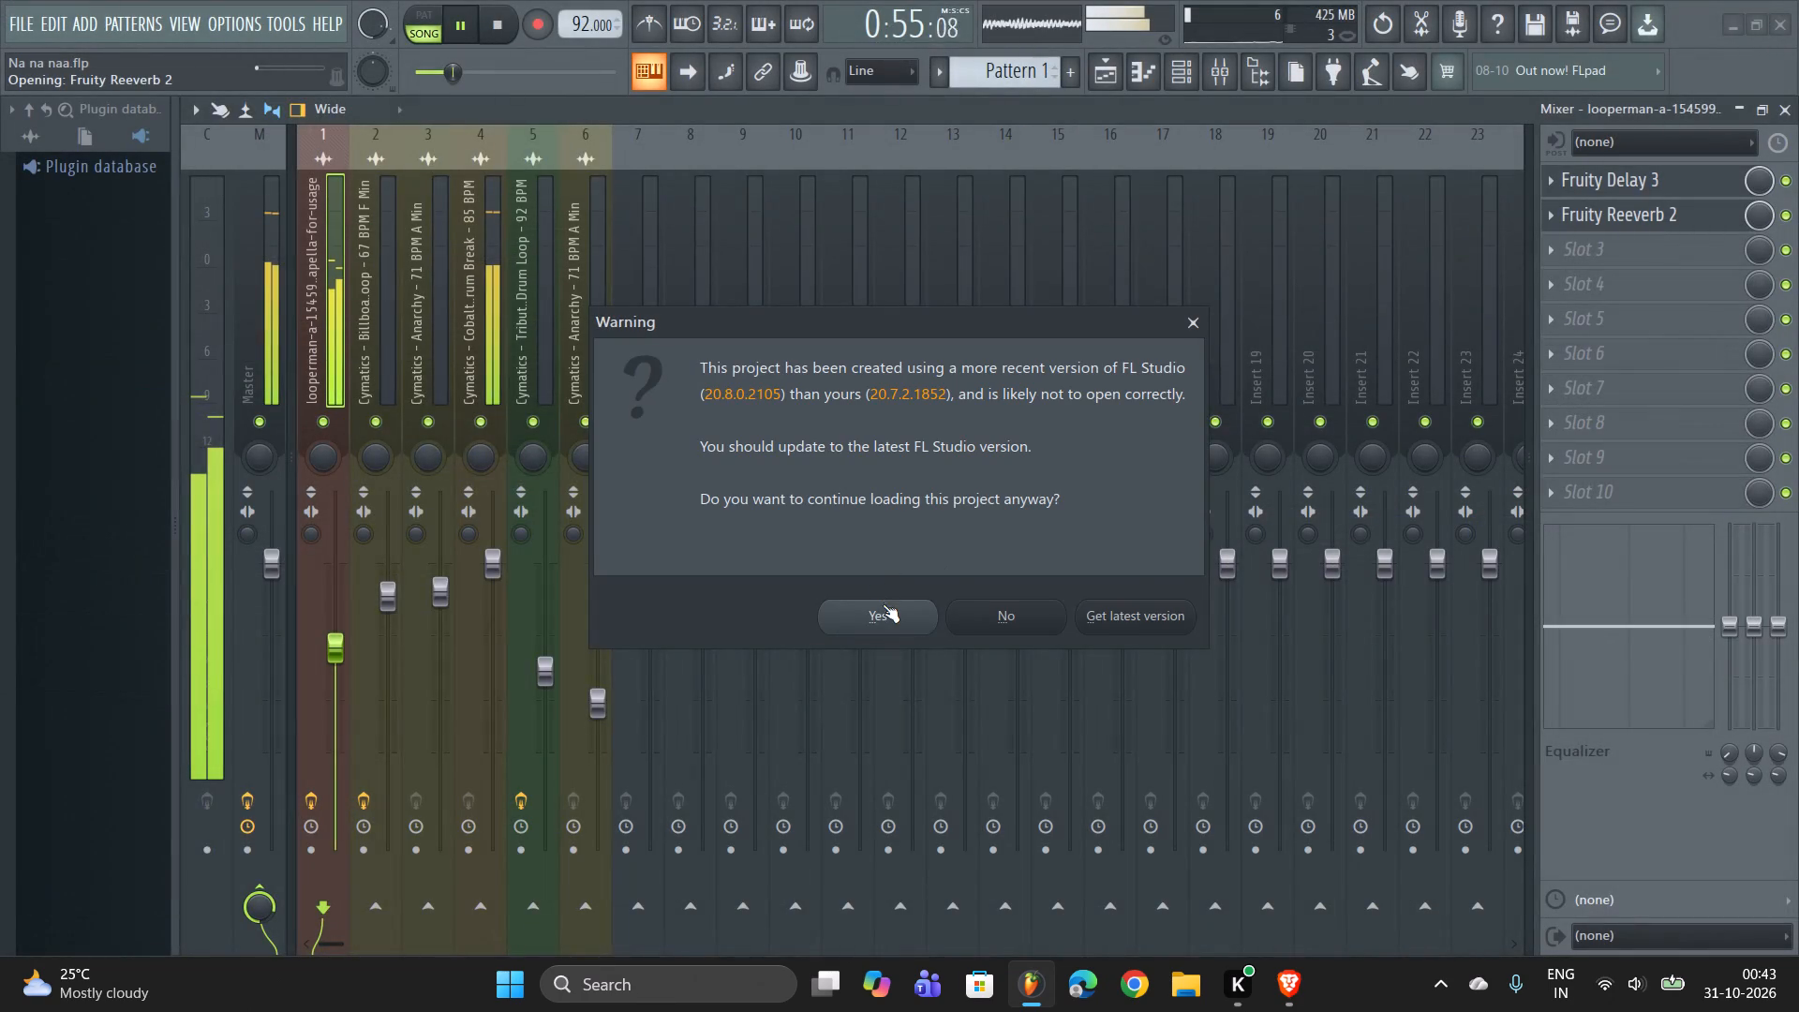
# Load the parametric EQ preset whose name starts with "40Hz + 18k".
pyautogui.rightClick(1022, 379)
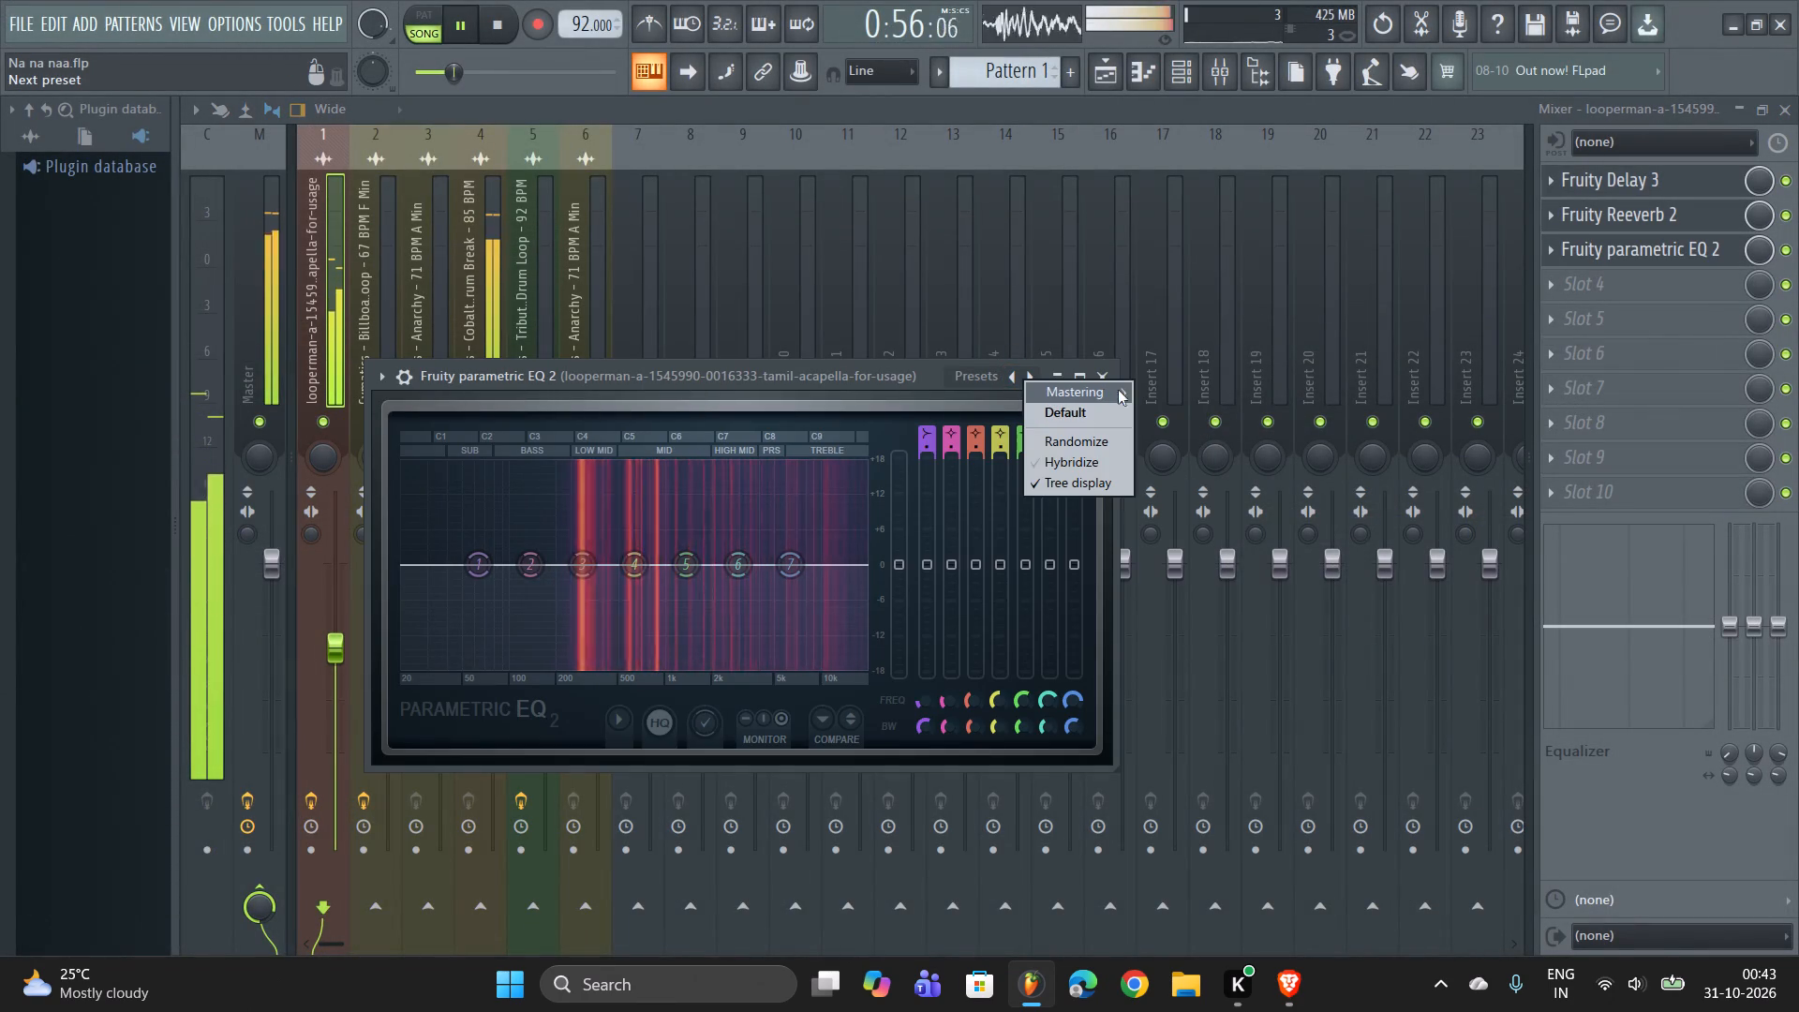
pyautogui.click(1192, 452)
pyautogui.click(900, 612)
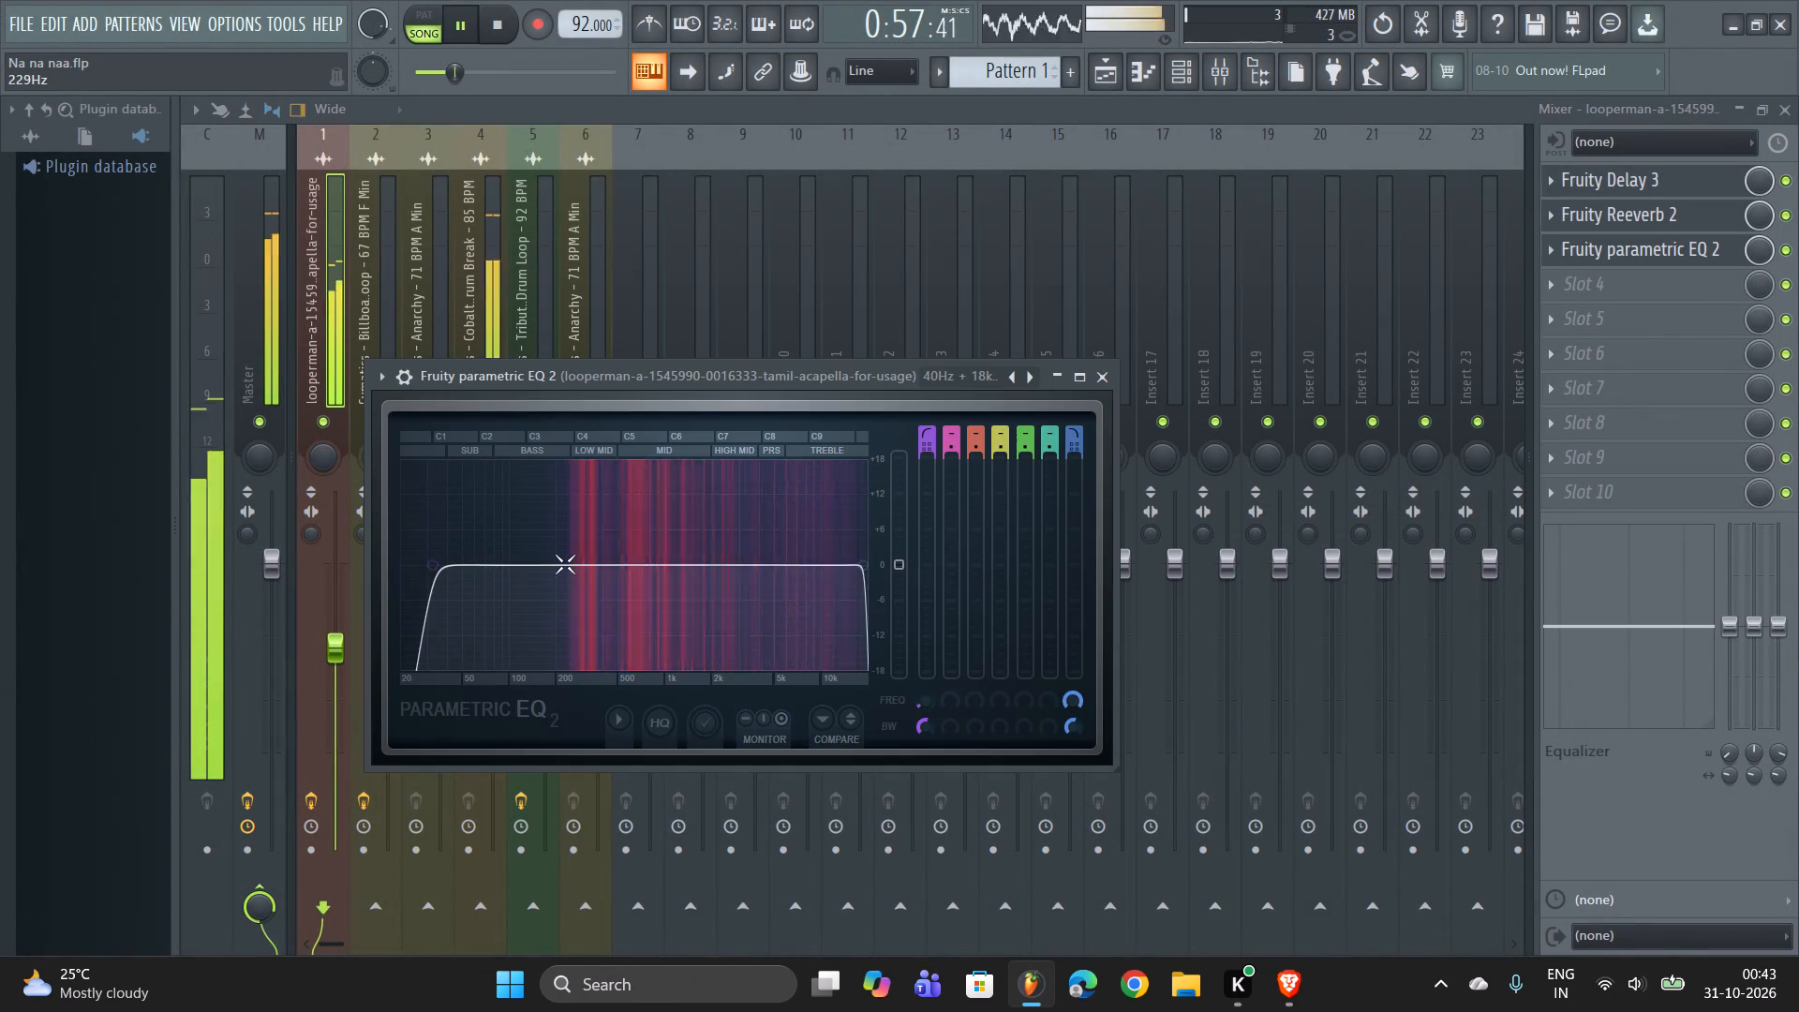
# Tune the EQ's high-pass band to just below 200 Hz and its low-pass band to about 5 kHz, then close the EQ and mixer.
pyautogui.moveTo(428, 569); pyautogui.dragTo(650, 613)
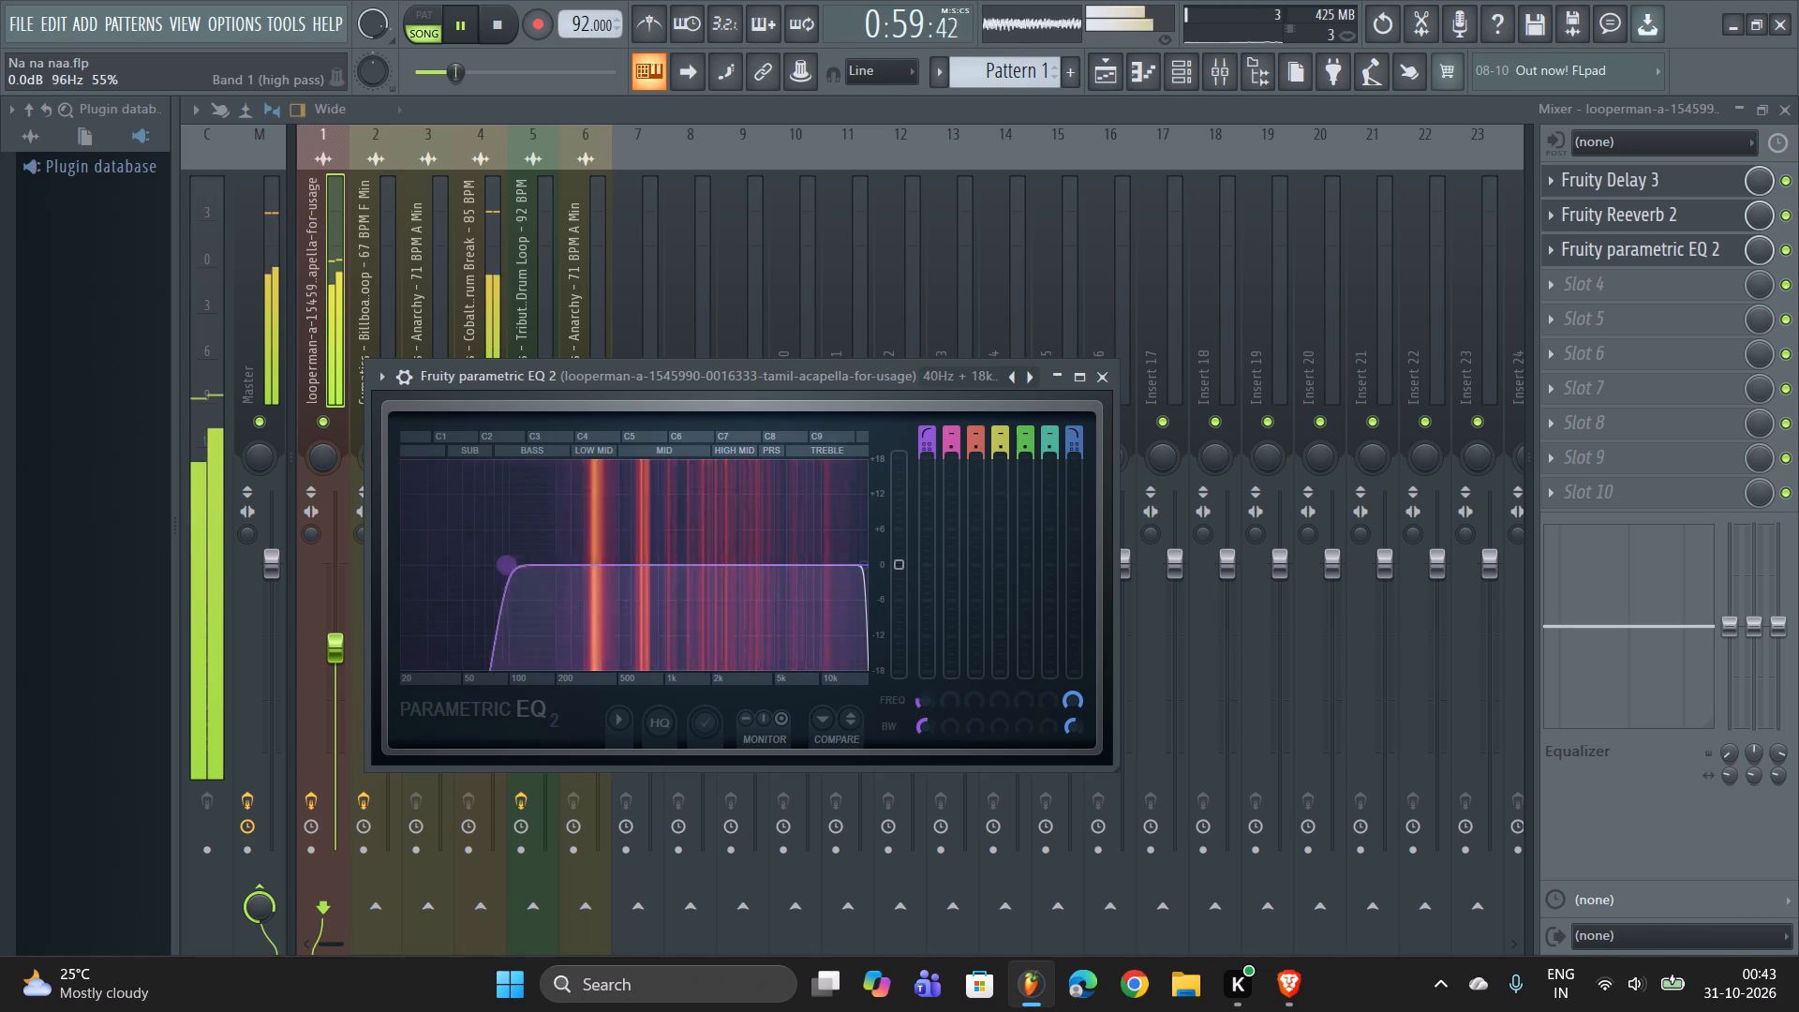
pyautogui.moveTo(650, 613); pyautogui.dragTo(670, 627)
pyautogui.moveTo(853, 570); pyautogui.dragTo(589, 619)
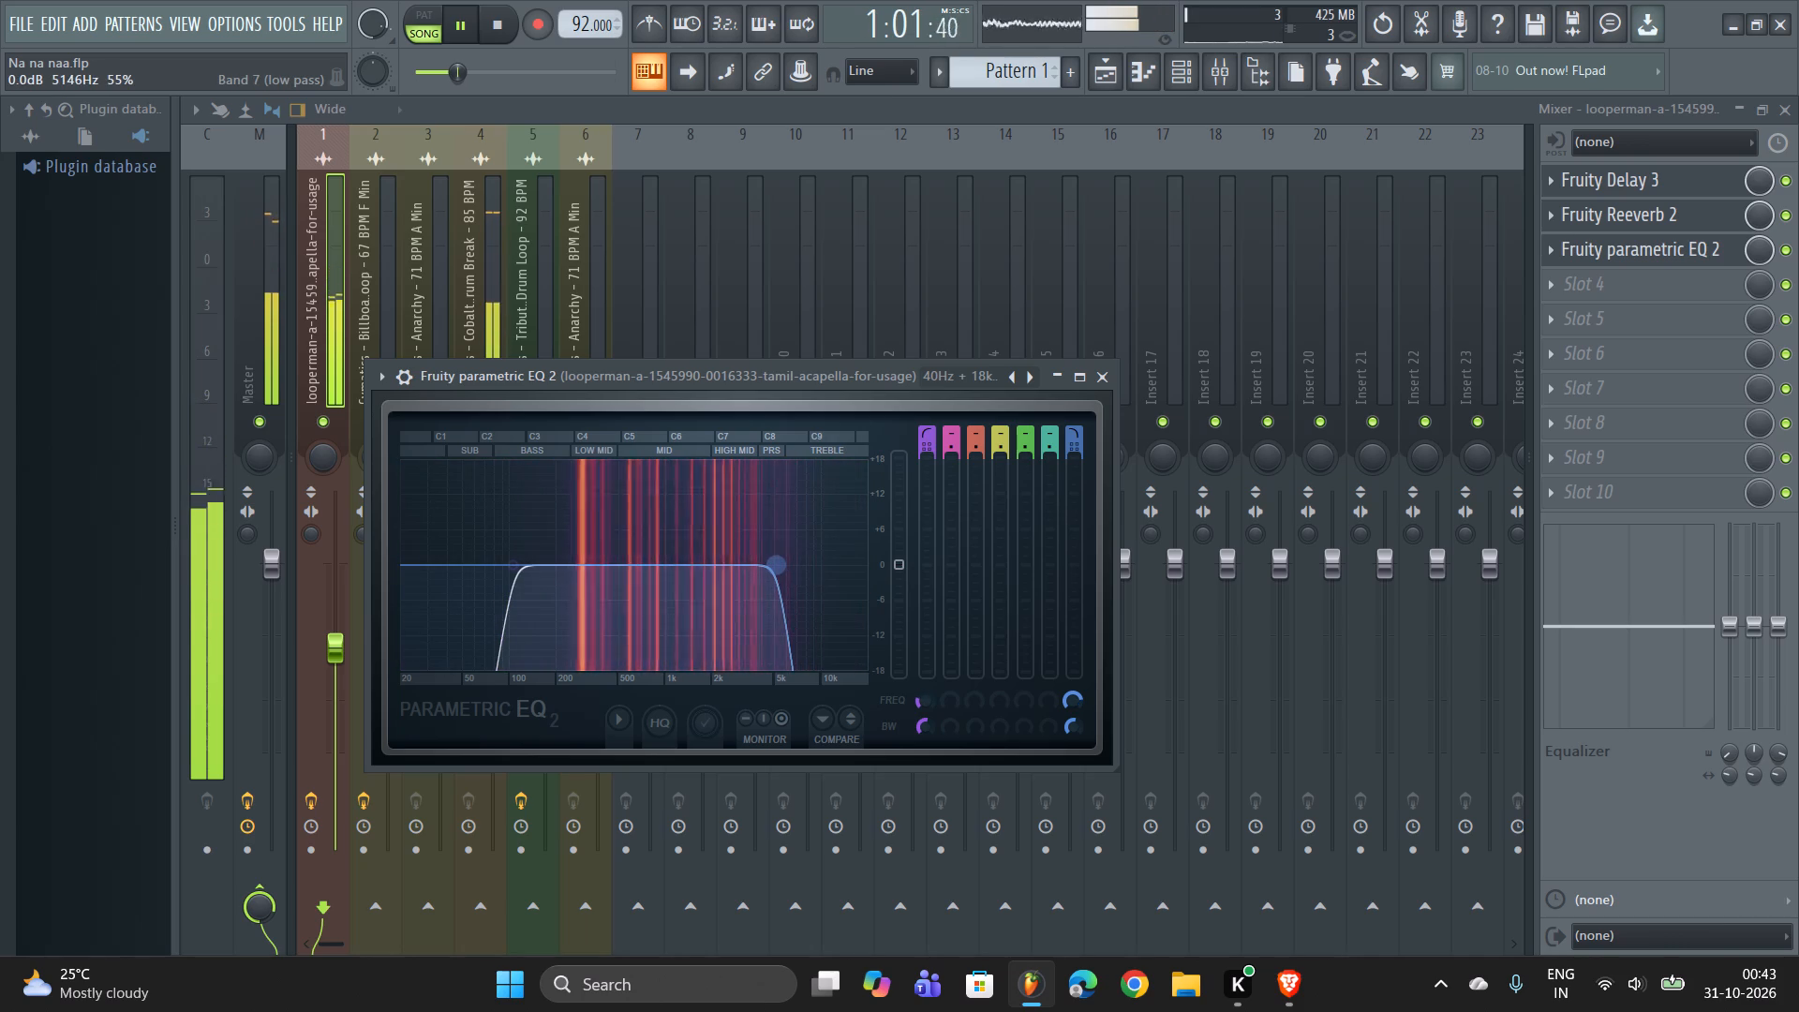
pyautogui.moveTo(589, 619); pyautogui.dragTo(581, 620)
pyautogui.moveTo(506, 563); pyautogui.dragTo(587, 559)
pyautogui.moveTo(773, 558); pyautogui.dragTo(929, 557)
pyautogui.moveTo(825, 564); pyautogui.dragTo(739, 584)
pyautogui.moveTo(790, 565); pyautogui.dragTo(819, 564)
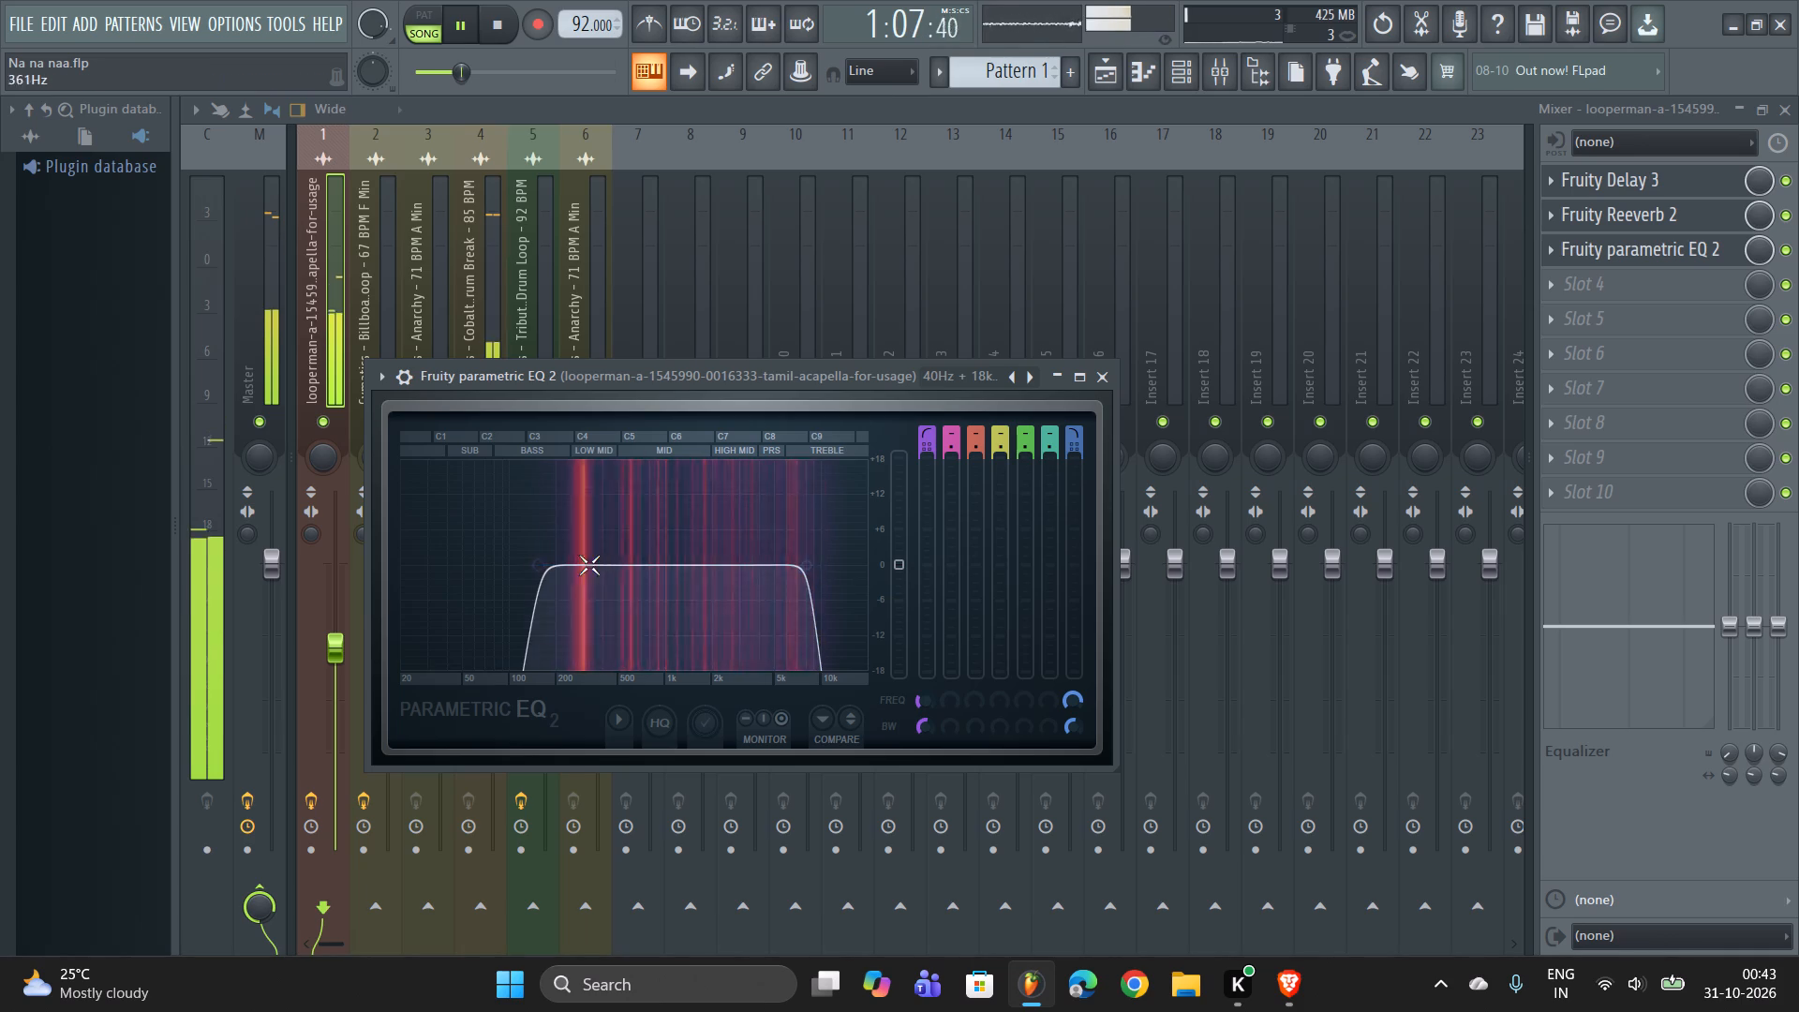
pyautogui.moveTo(531, 555); pyautogui.dragTo(560, 586)
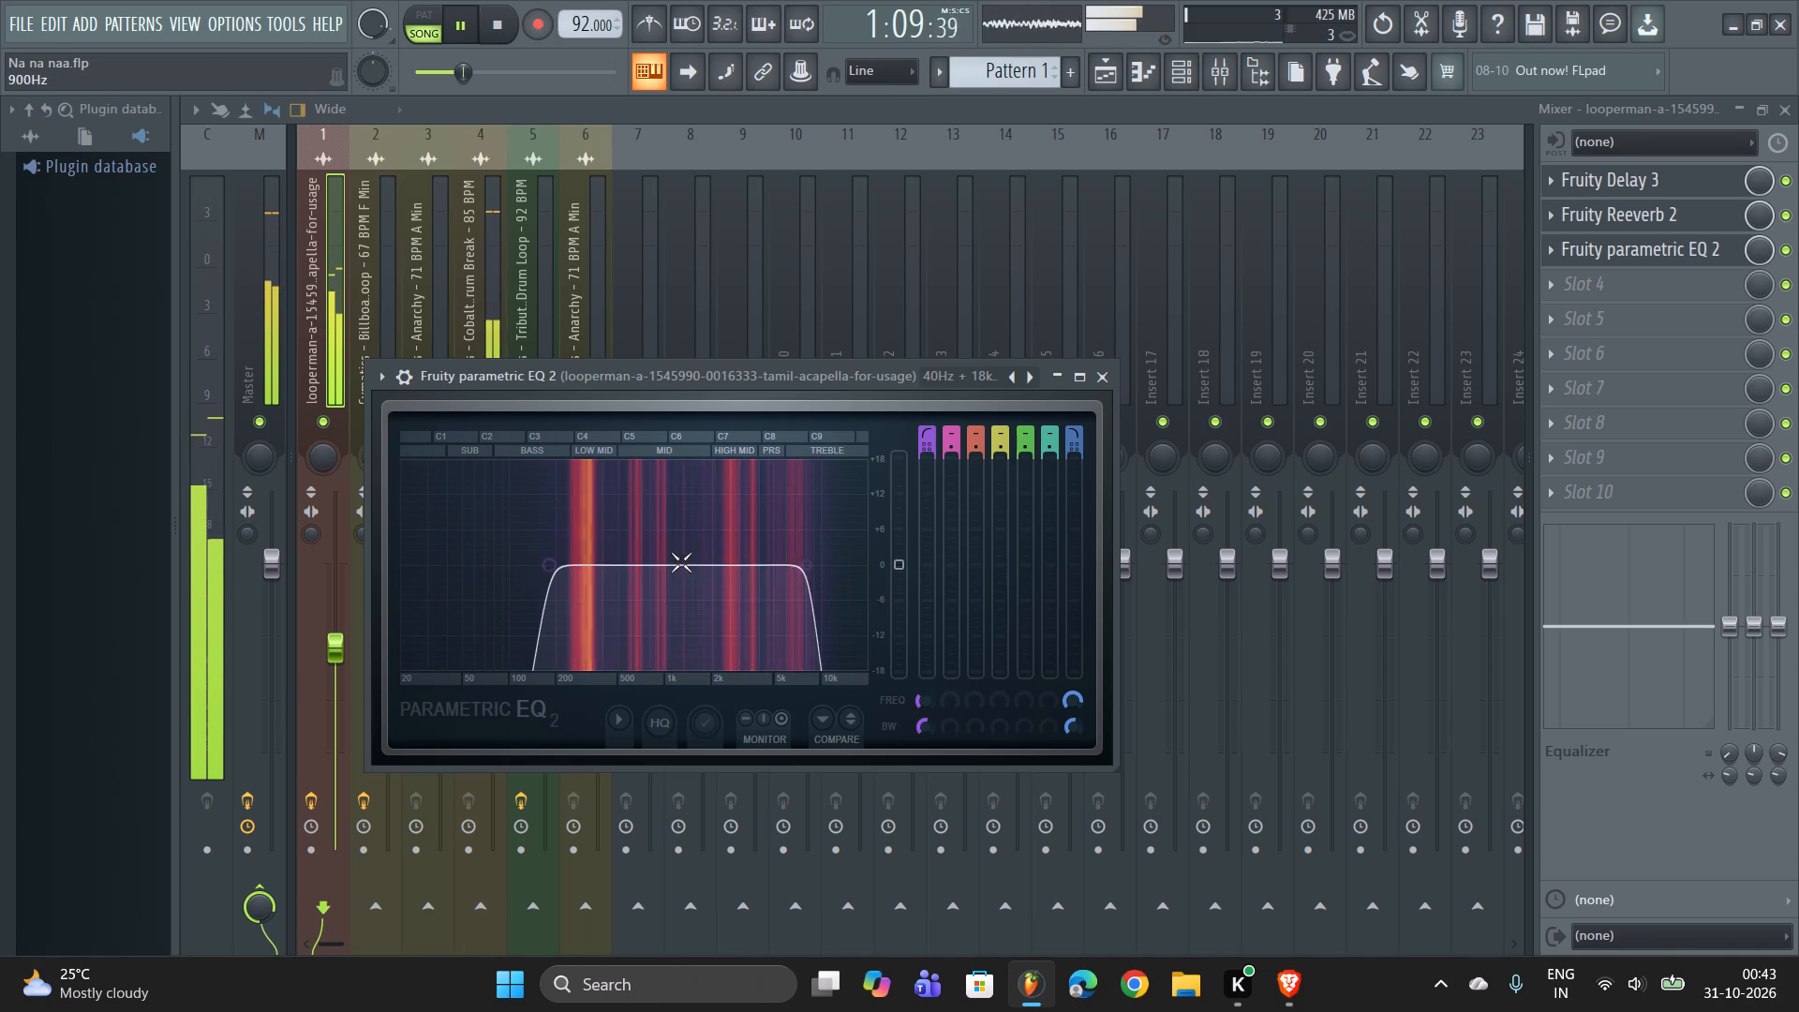
pyautogui.moveTo(817, 555); pyautogui.dragTo(557, 604)
pyautogui.moveTo(699, 557); pyautogui.dragTo(672, 557)
pyautogui.moveTo(719, 564); pyautogui.dragTo(820, 563)
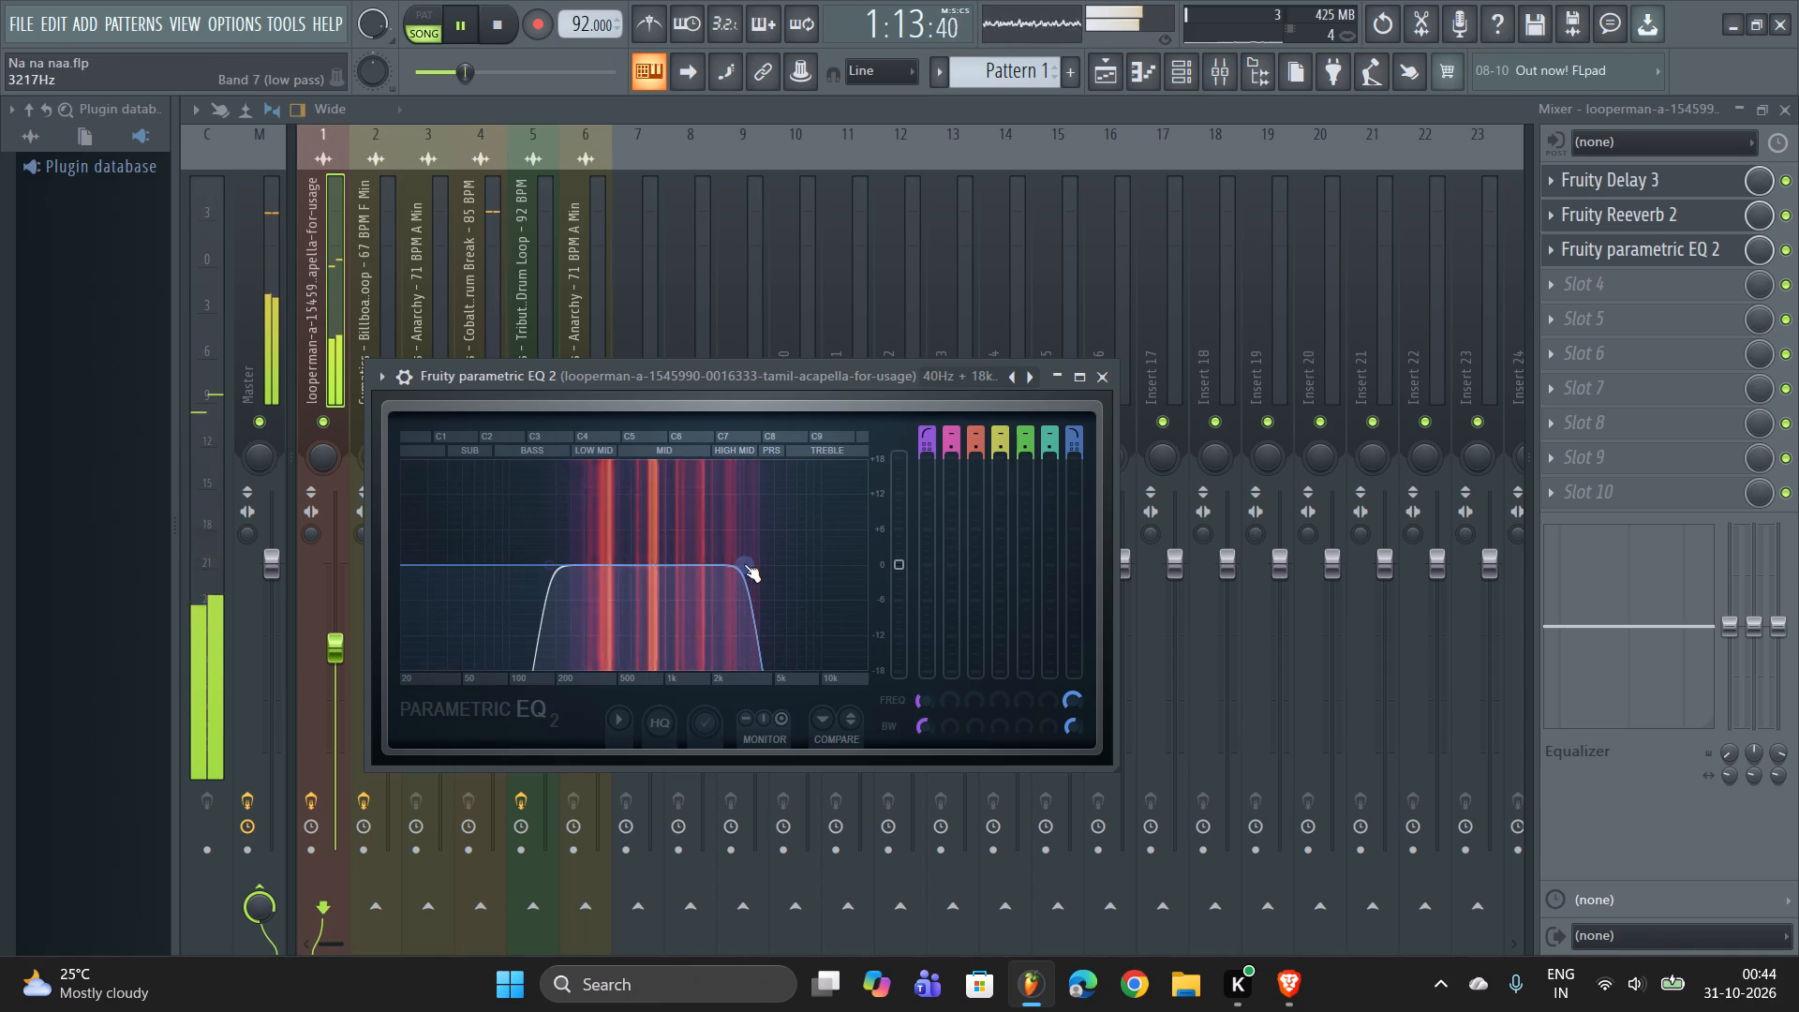
pyautogui.moveTo(745, 560); pyautogui.dragTo(850, 555)
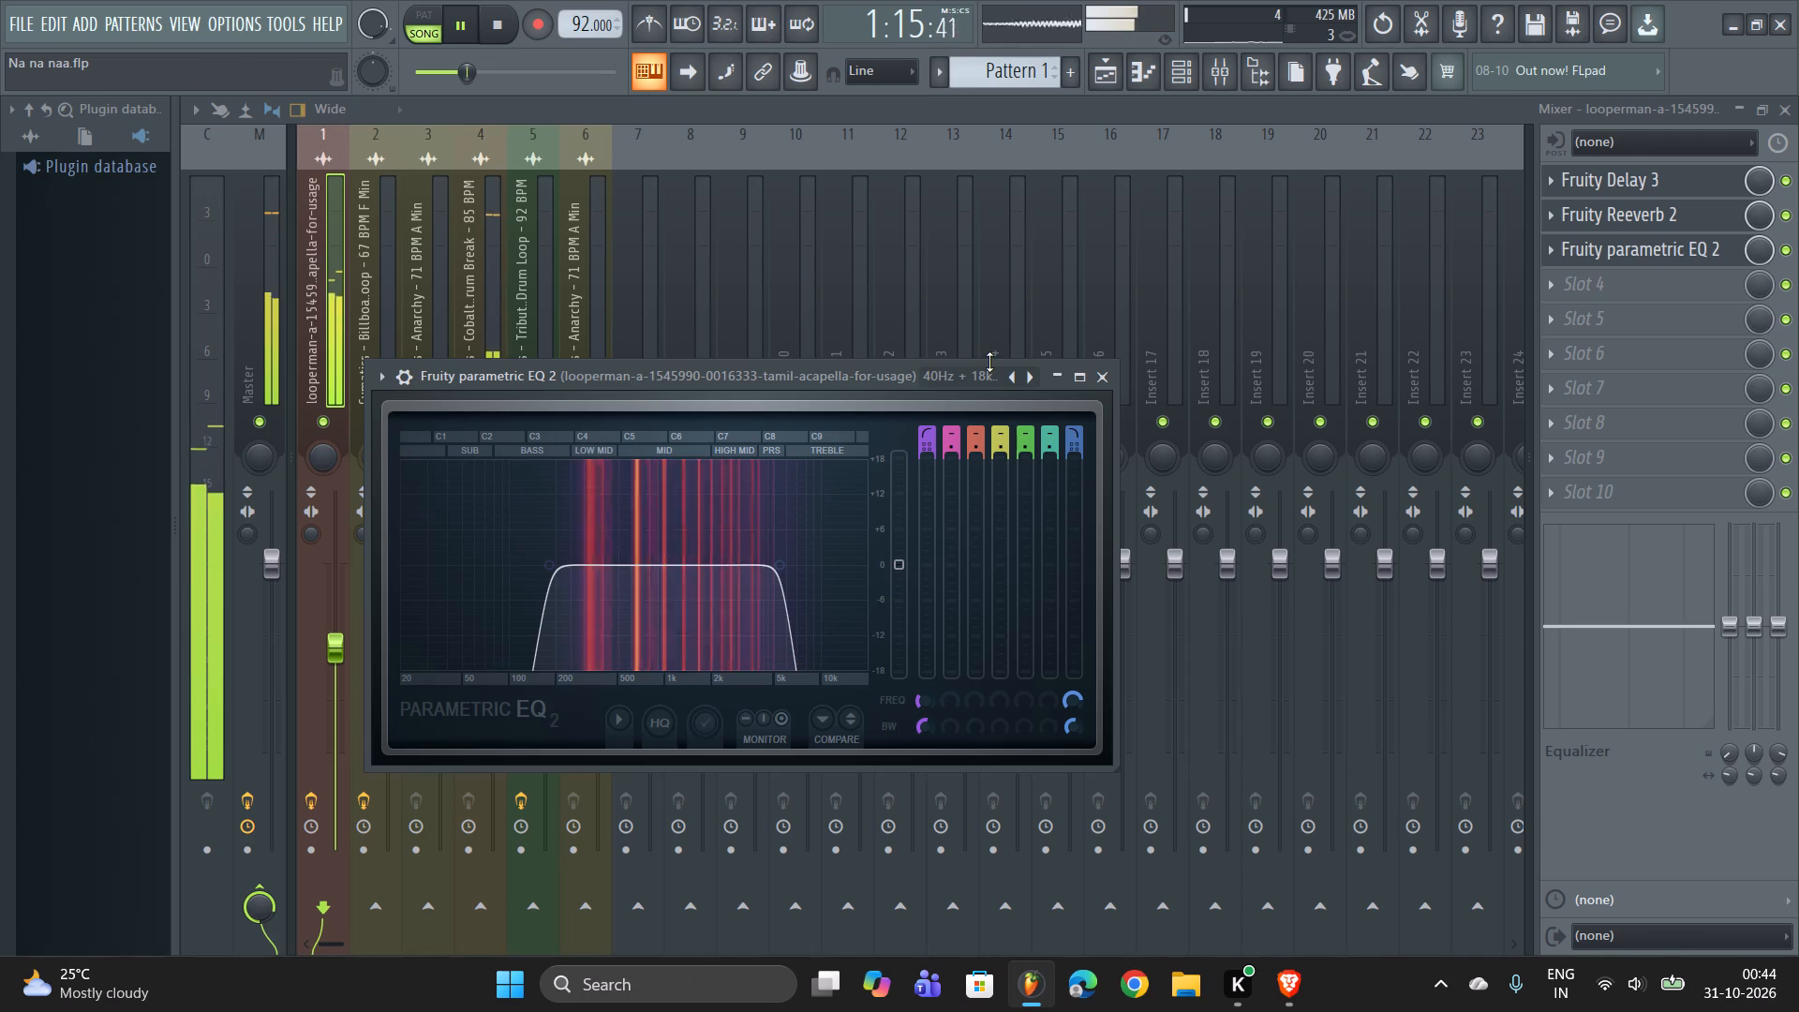
pyautogui.click(1108, 371)
pyautogui.click(1785, 117)
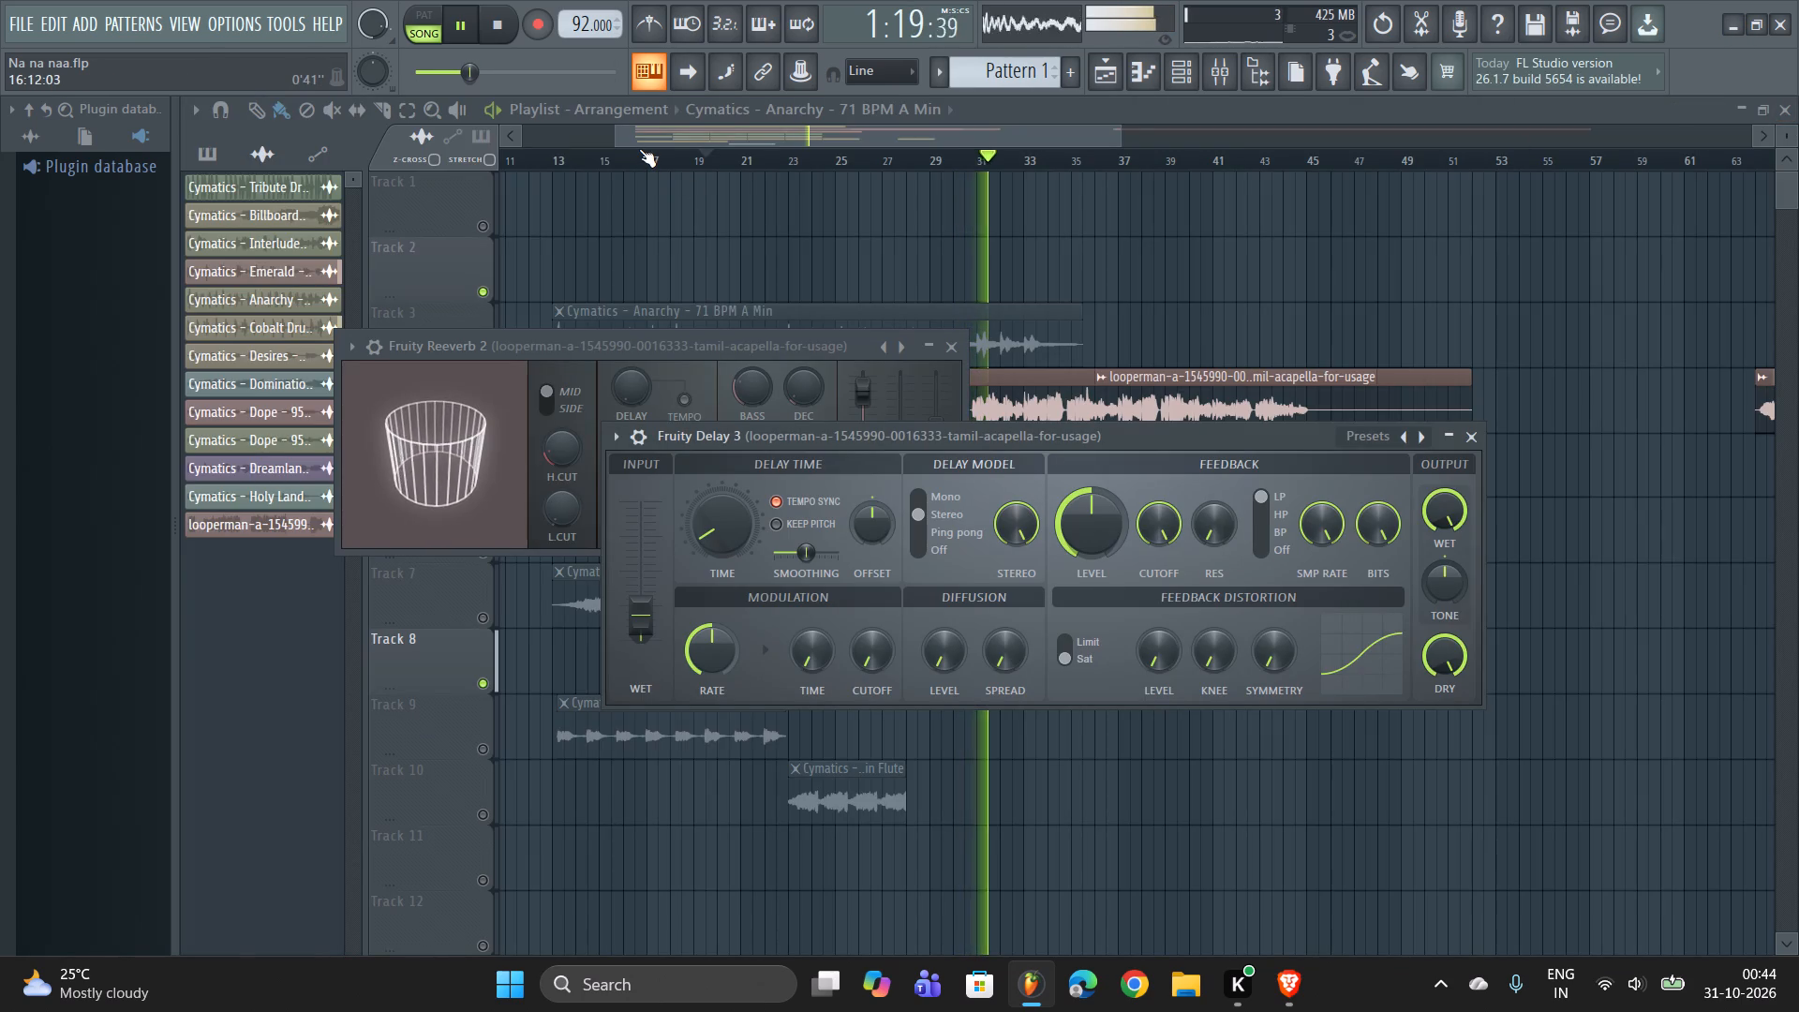
# Reopen the acapella's parametric EQ and narrow it, with the high-pass at about 600 Hz and the low-pass at about 5 kHz.
pyautogui.click(1218, 73)
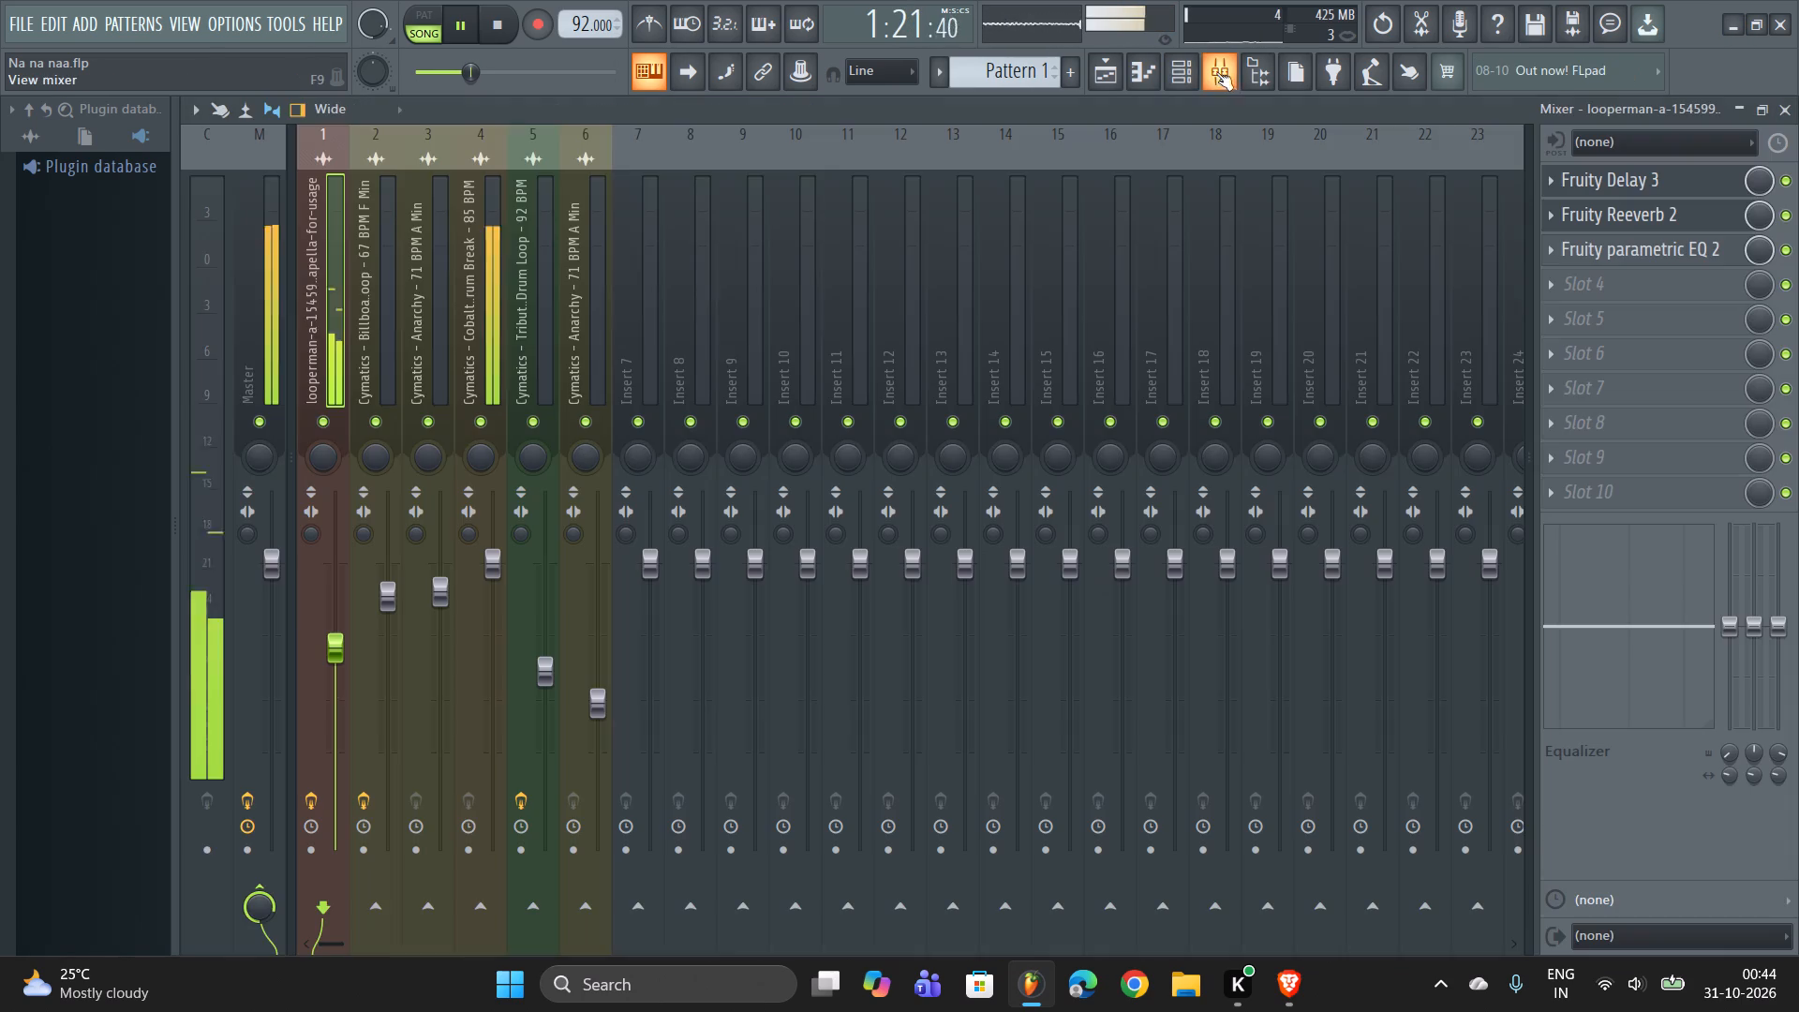
pyautogui.tripleClick(1659, 250)
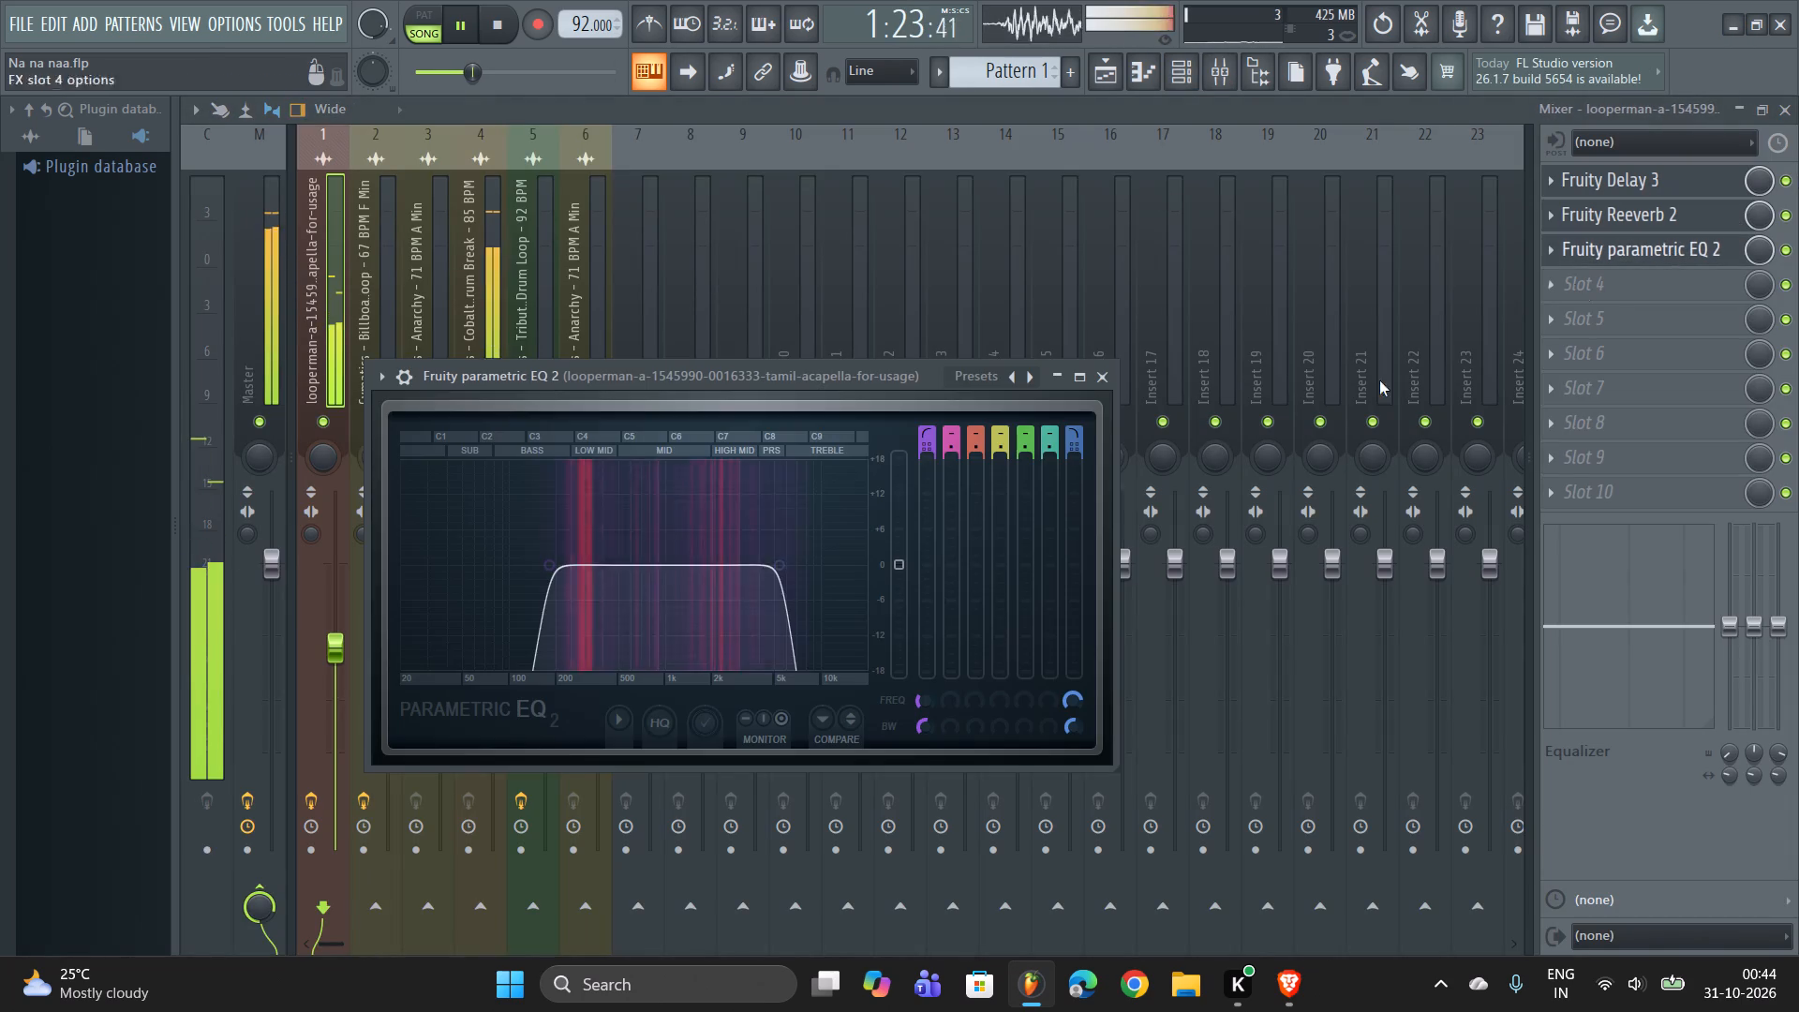
pyautogui.moveTo(769, 579); pyautogui.dragTo(541, 632)
pyautogui.moveTo(561, 569); pyautogui.dragTo(760, 599)
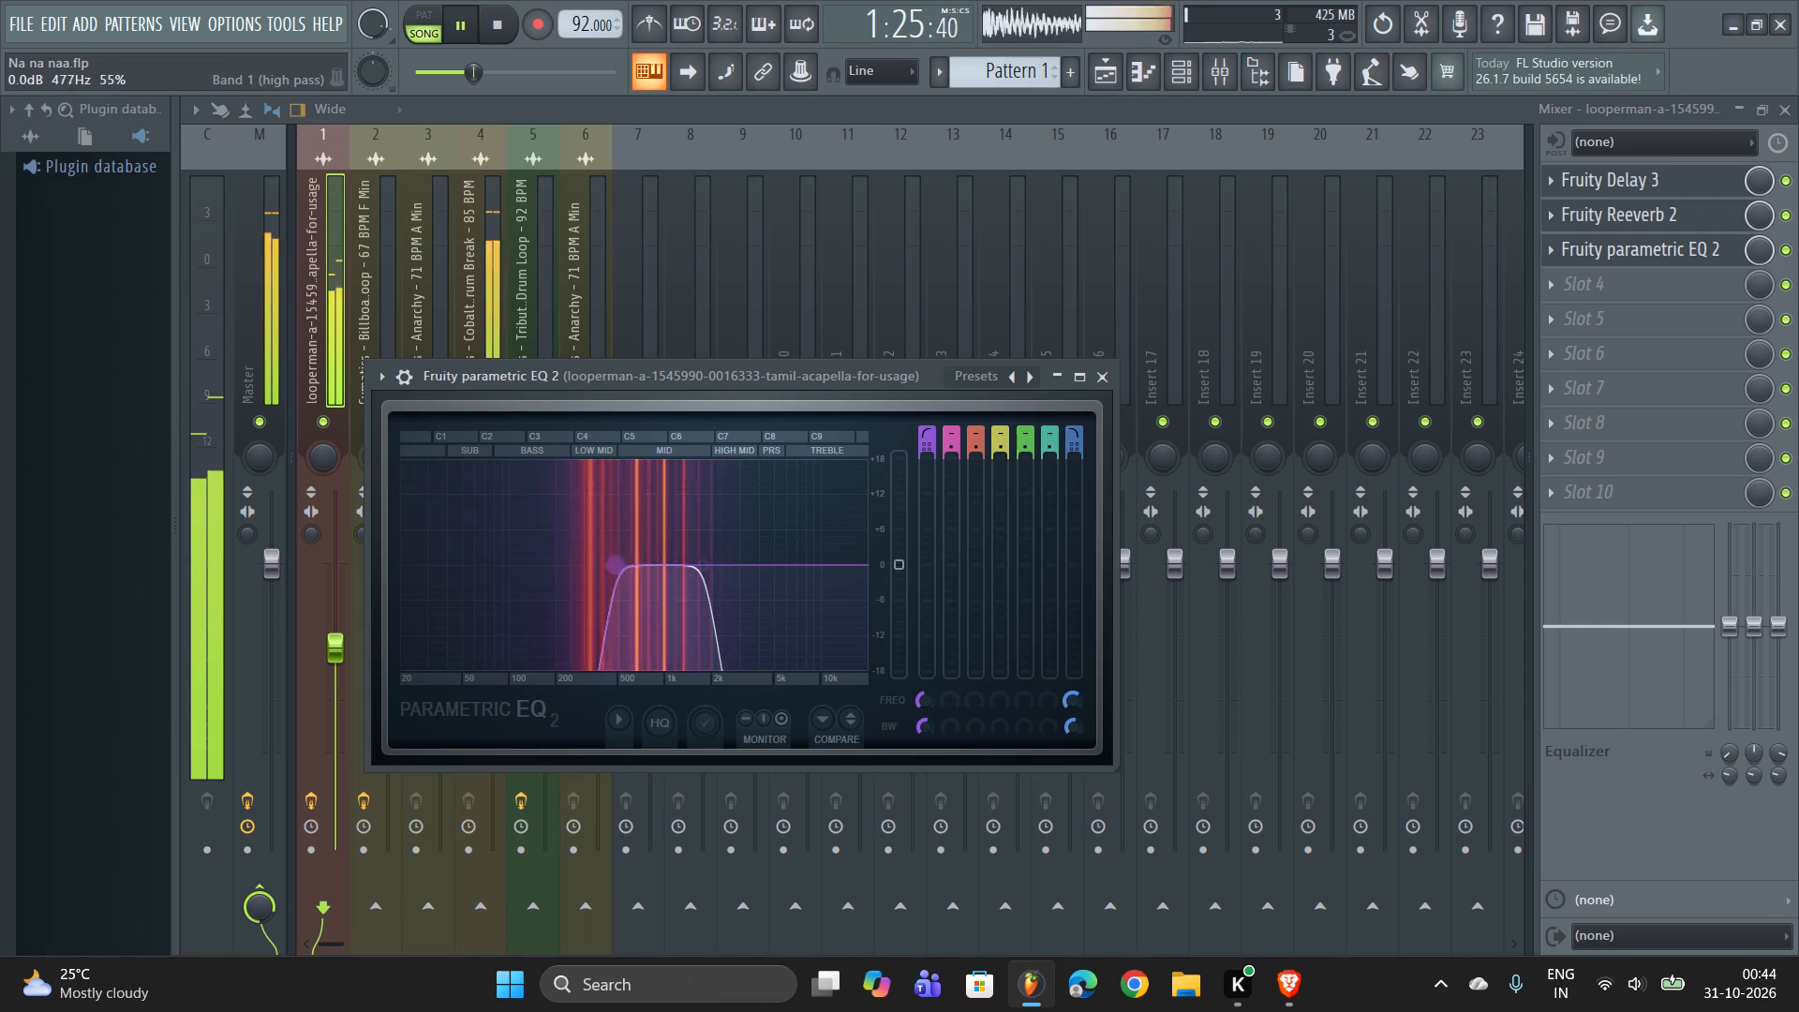
pyautogui.moveTo(760, 599); pyautogui.dragTo(812, 600)
pyautogui.moveTo(697, 562); pyautogui.dragTo(861, 581)
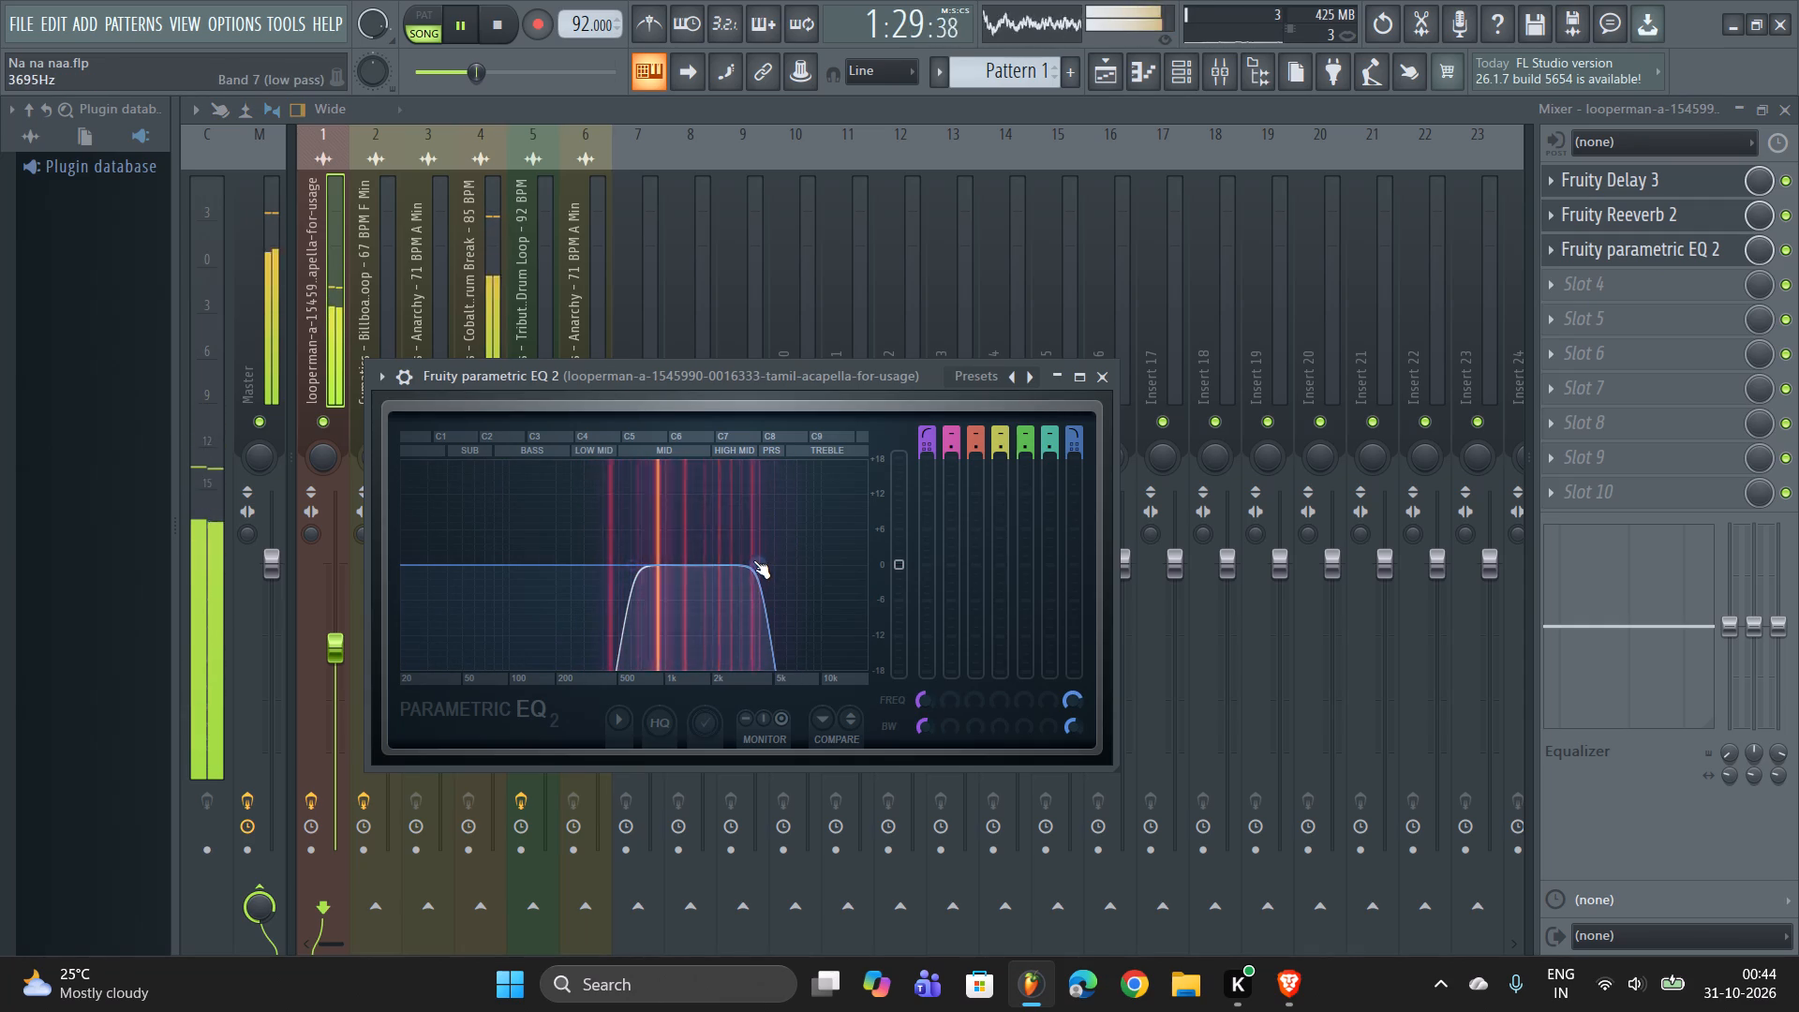
pyautogui.moveTo(753, 558); pyautogui.dragTo(816, 566)
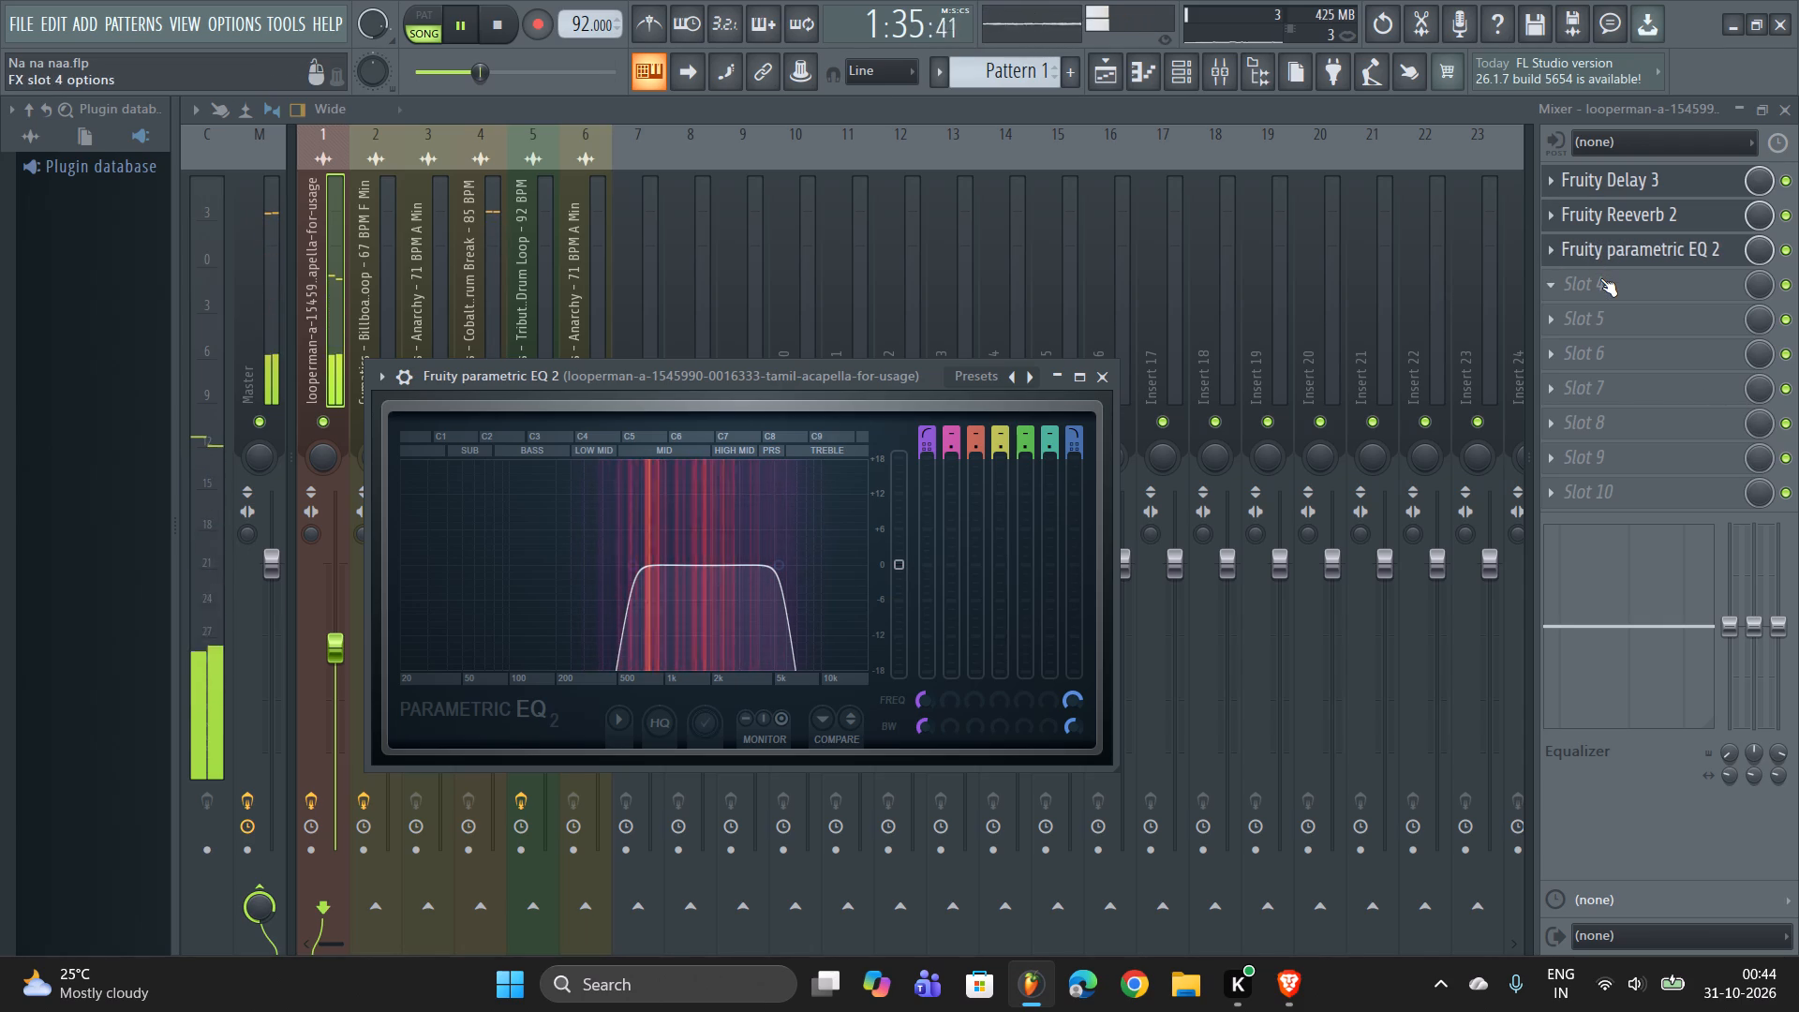
pyautogui.click(1789, 106)
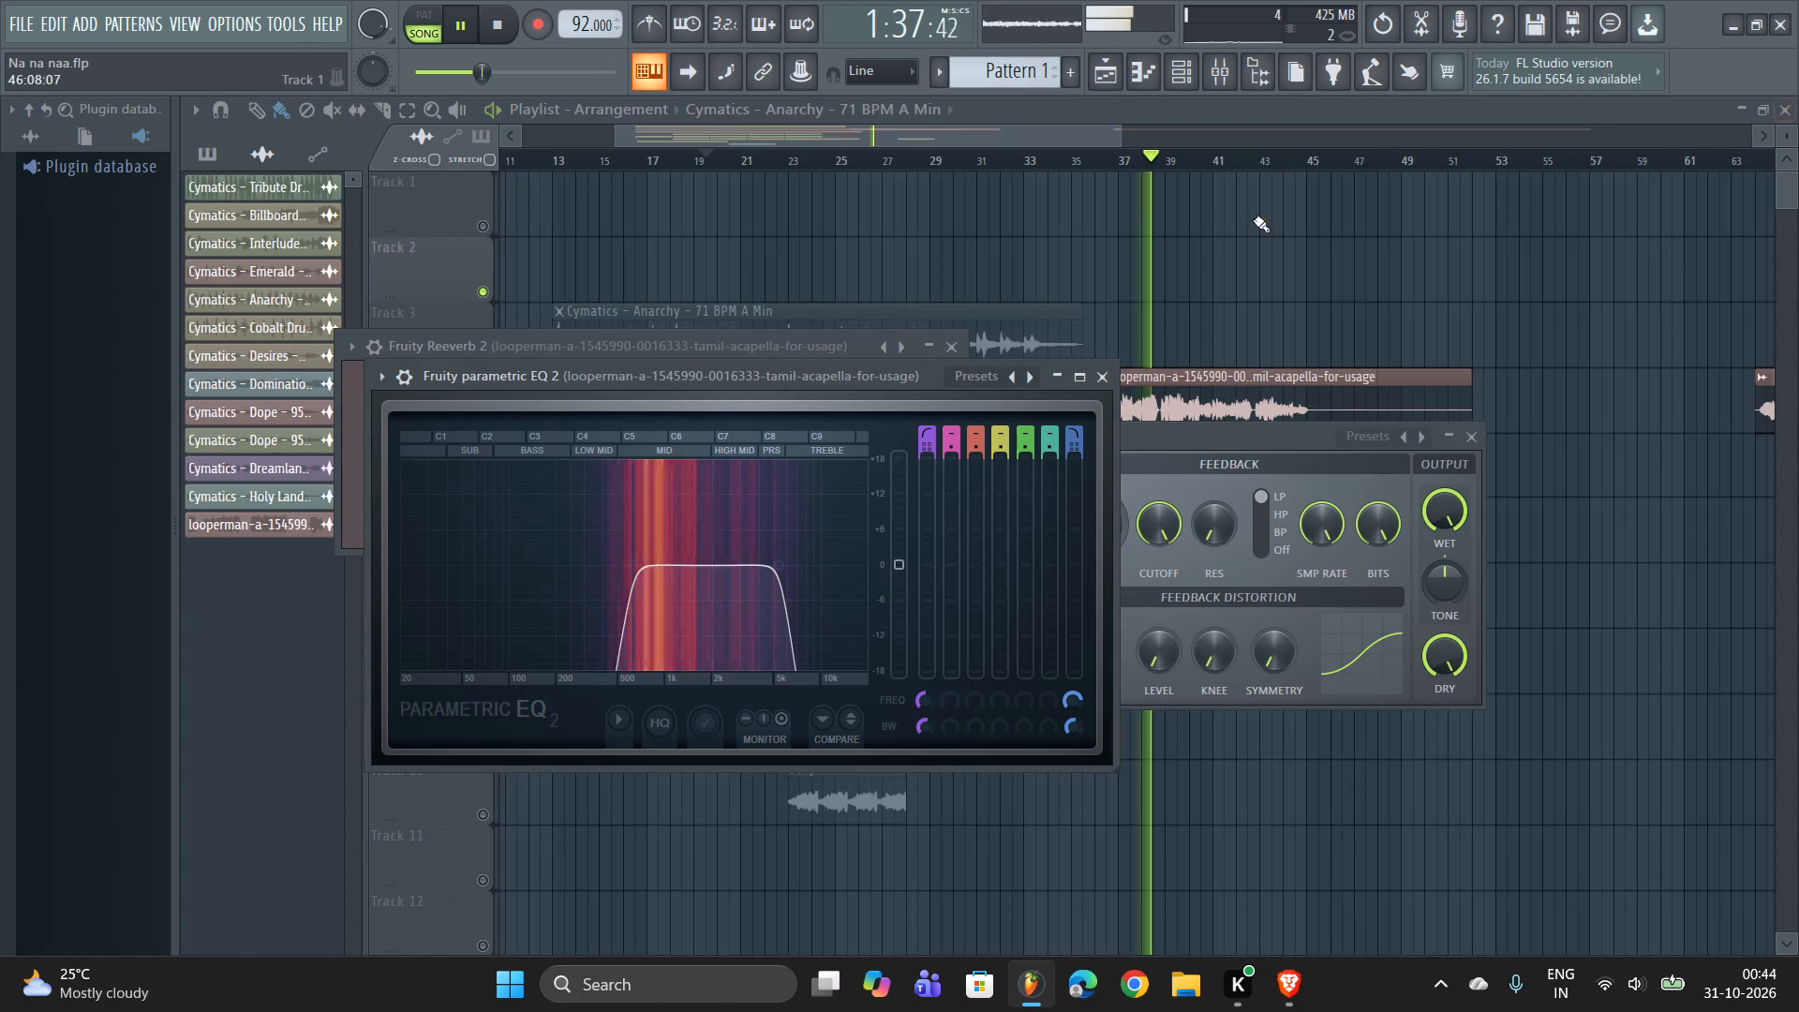
# Restart playback of the arrangement from about bar 38.
pyautogui.press('space')
pyautogui.moveTo(1039, 134); pyautogui.dragTo(1070, 131)
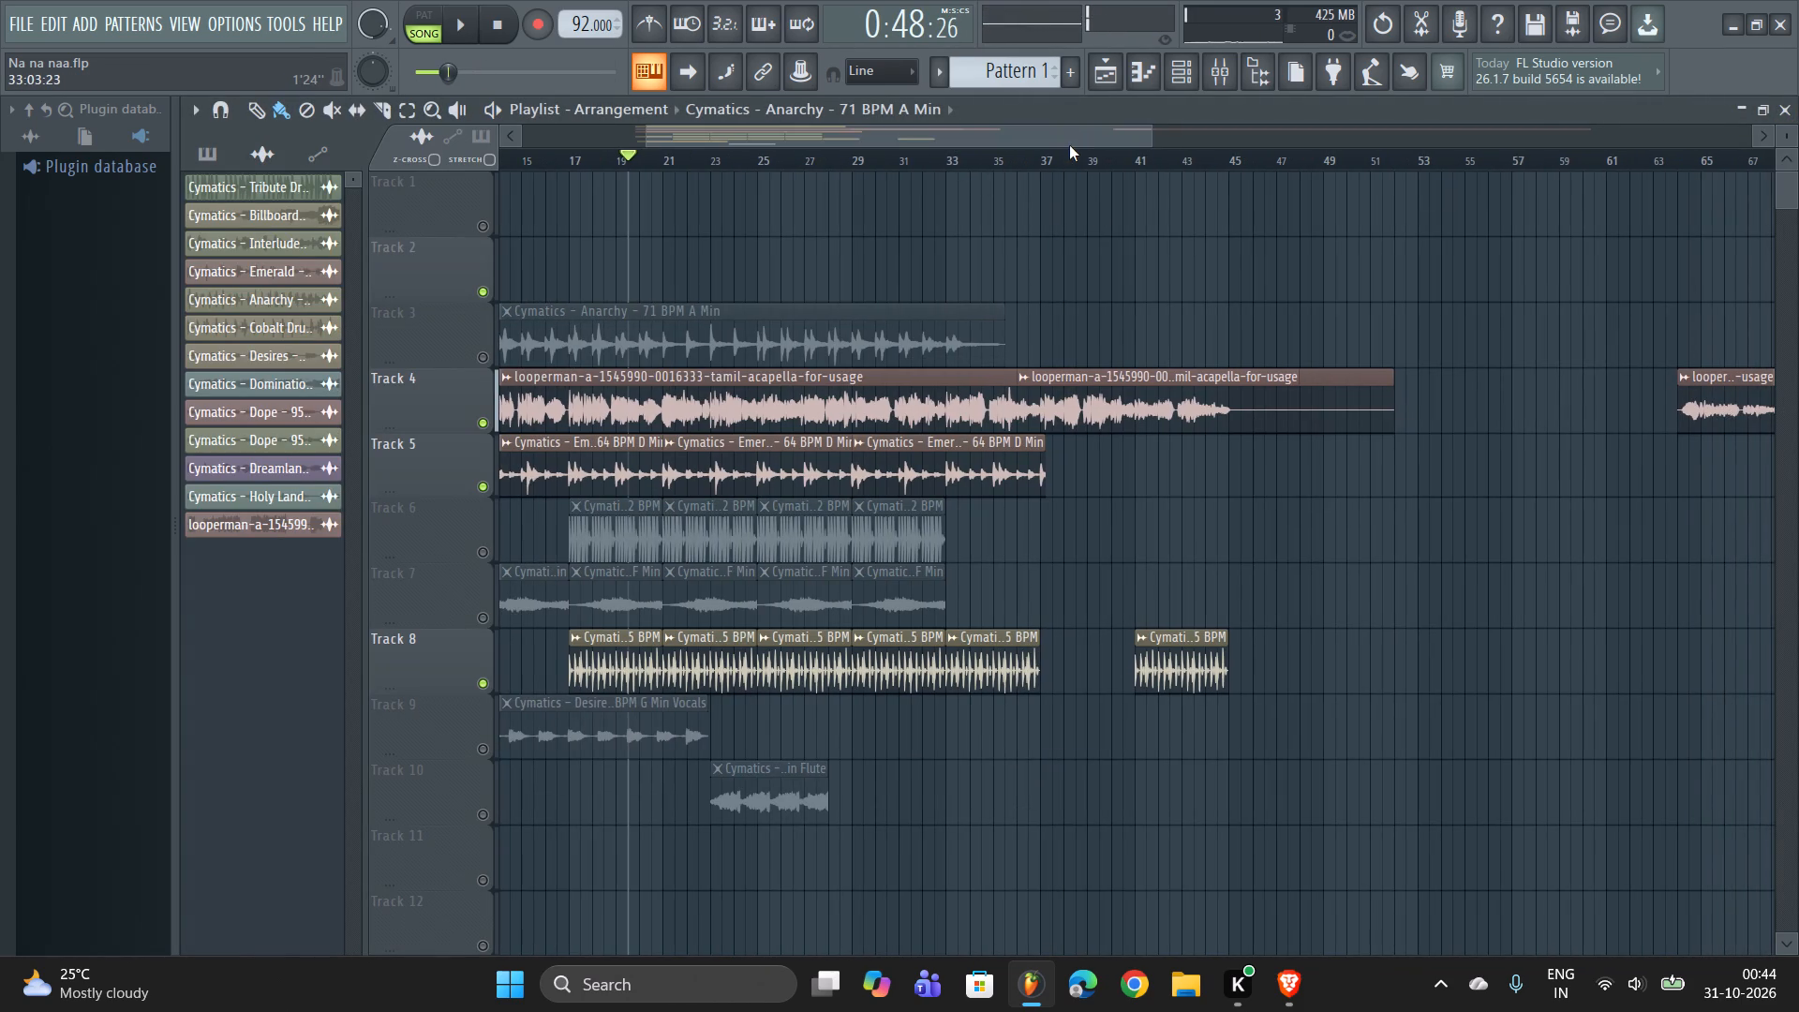
pyautogui.click(1069, 157)
pyautogui.press('space')
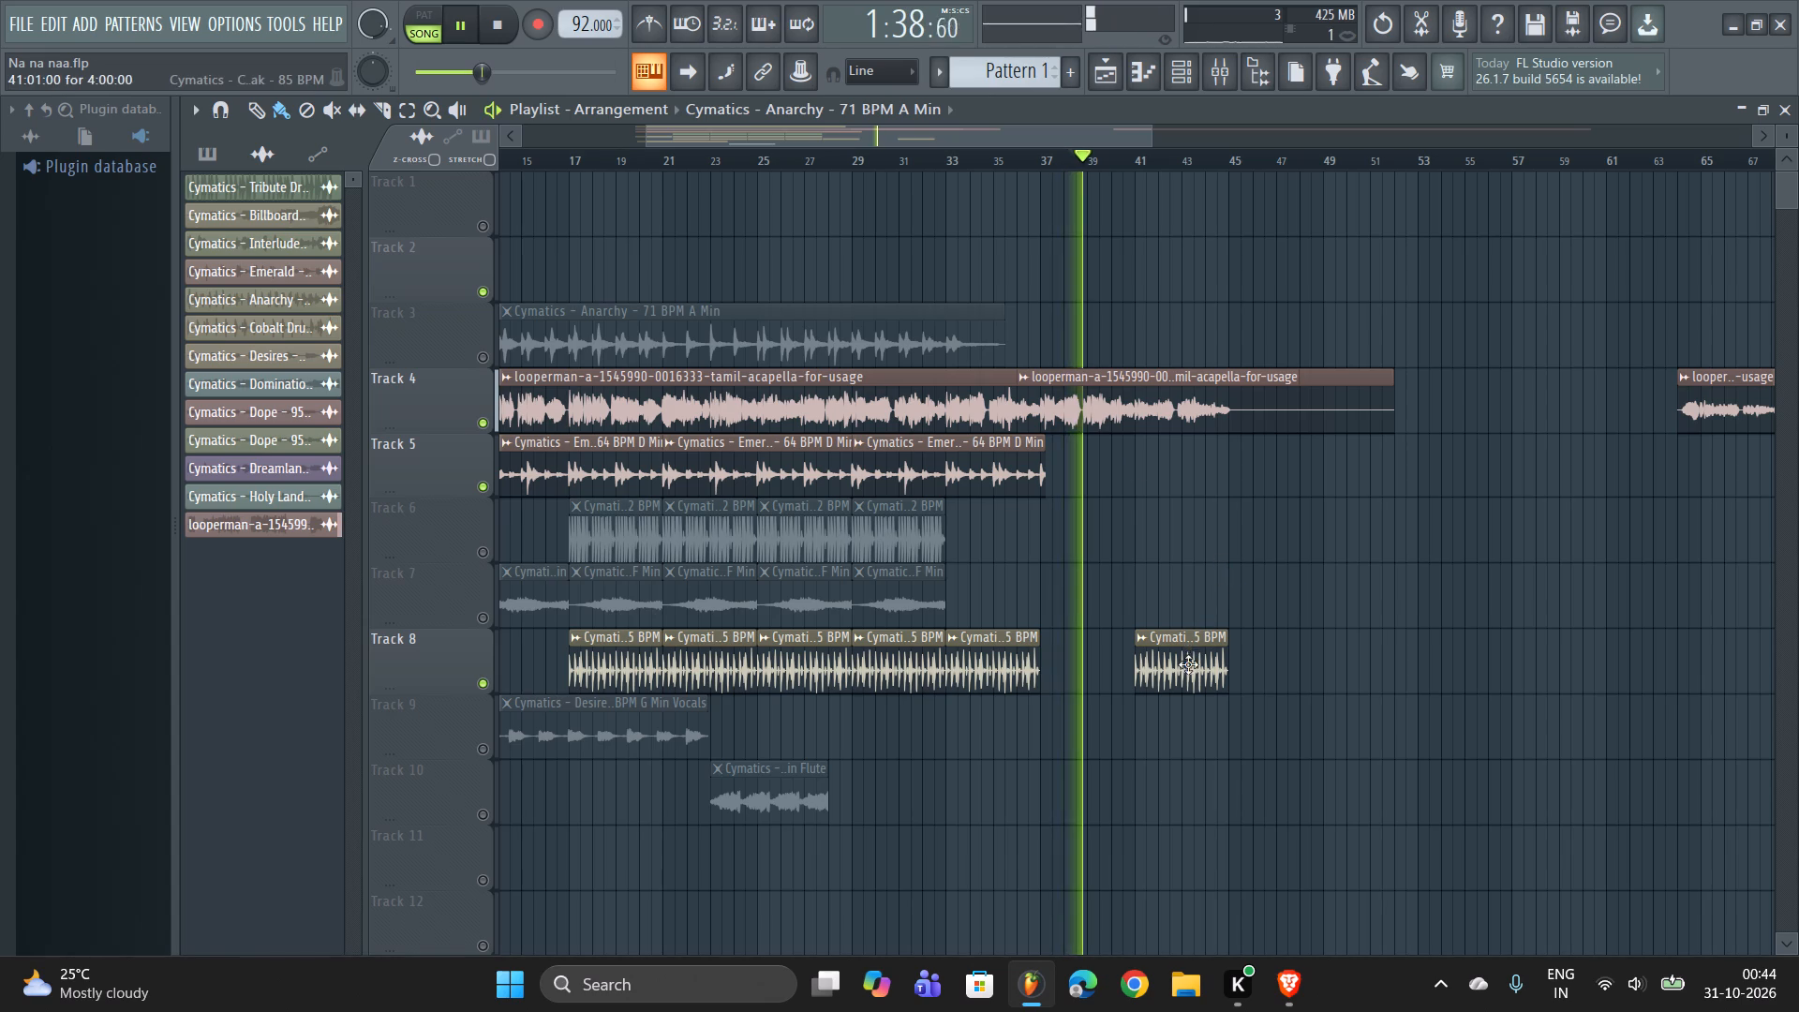
# Move the Cobalt Drum Break clip at bar 41 on Track 8 to bar 37 and place another at bar 41.
pyautogui.moveTo(1188, 664); pyautogui.dragTo(1093, 664)
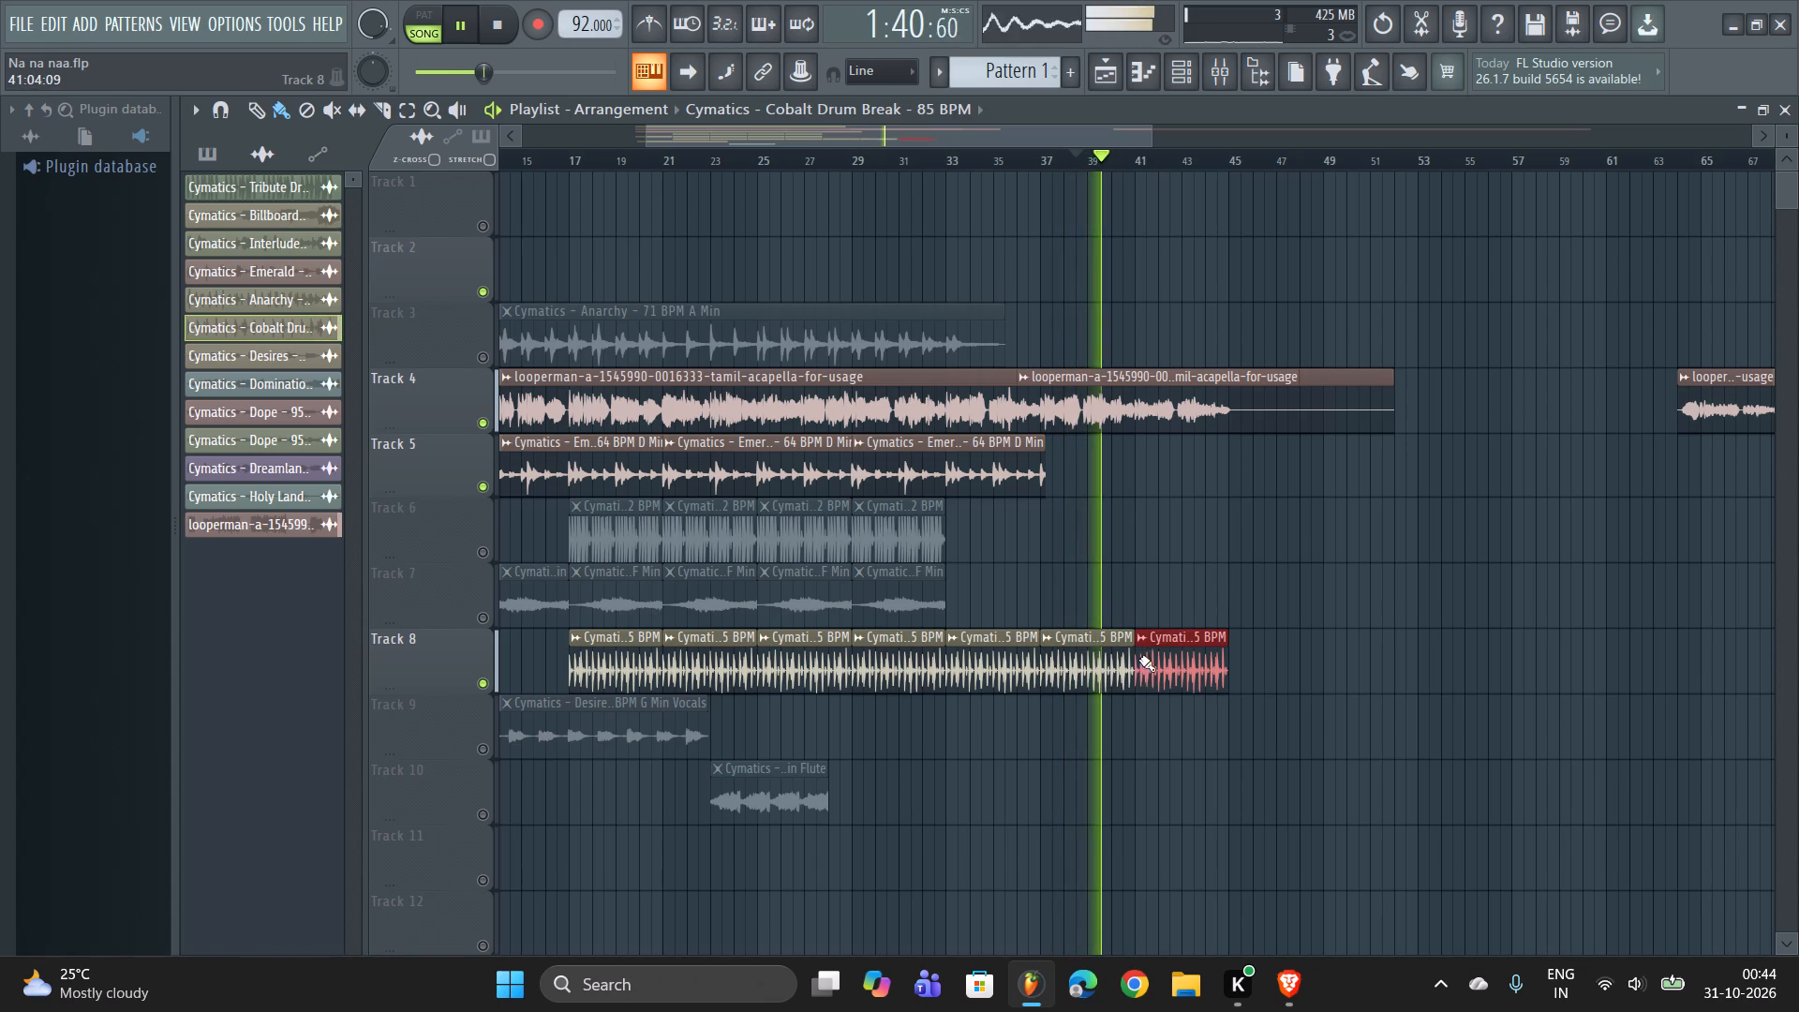
pyautogui.click(1139, 659)
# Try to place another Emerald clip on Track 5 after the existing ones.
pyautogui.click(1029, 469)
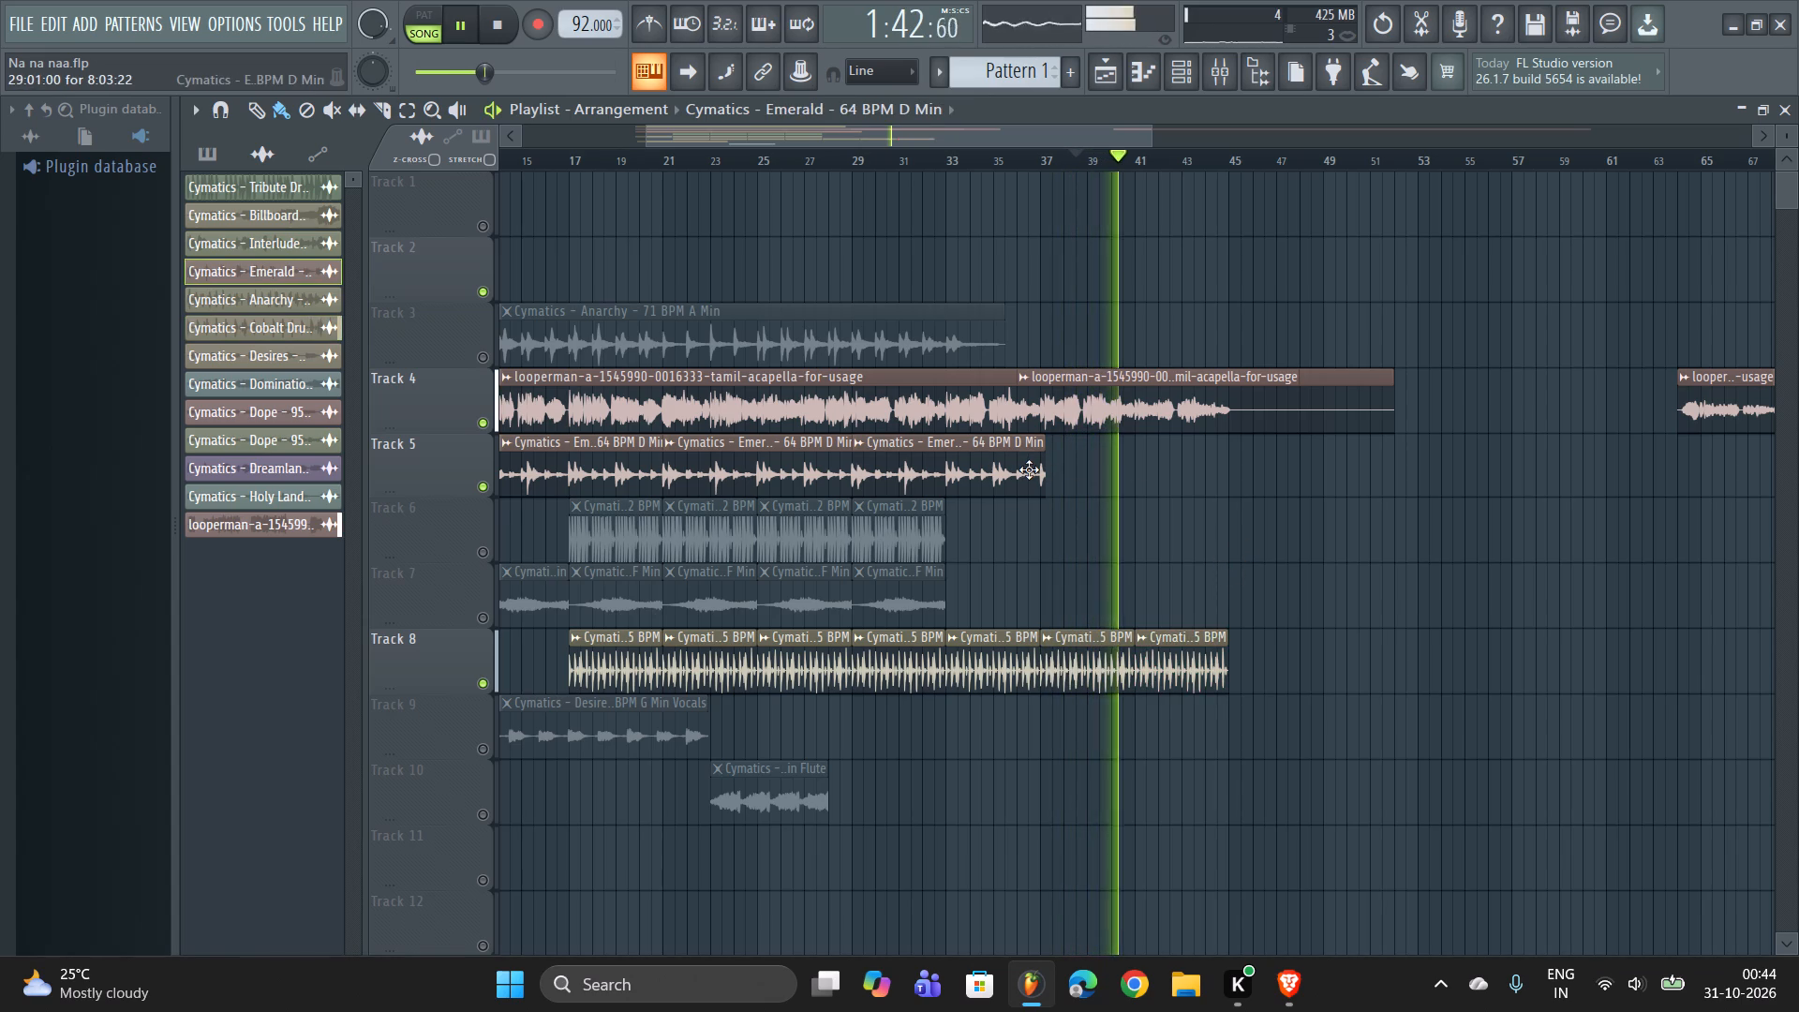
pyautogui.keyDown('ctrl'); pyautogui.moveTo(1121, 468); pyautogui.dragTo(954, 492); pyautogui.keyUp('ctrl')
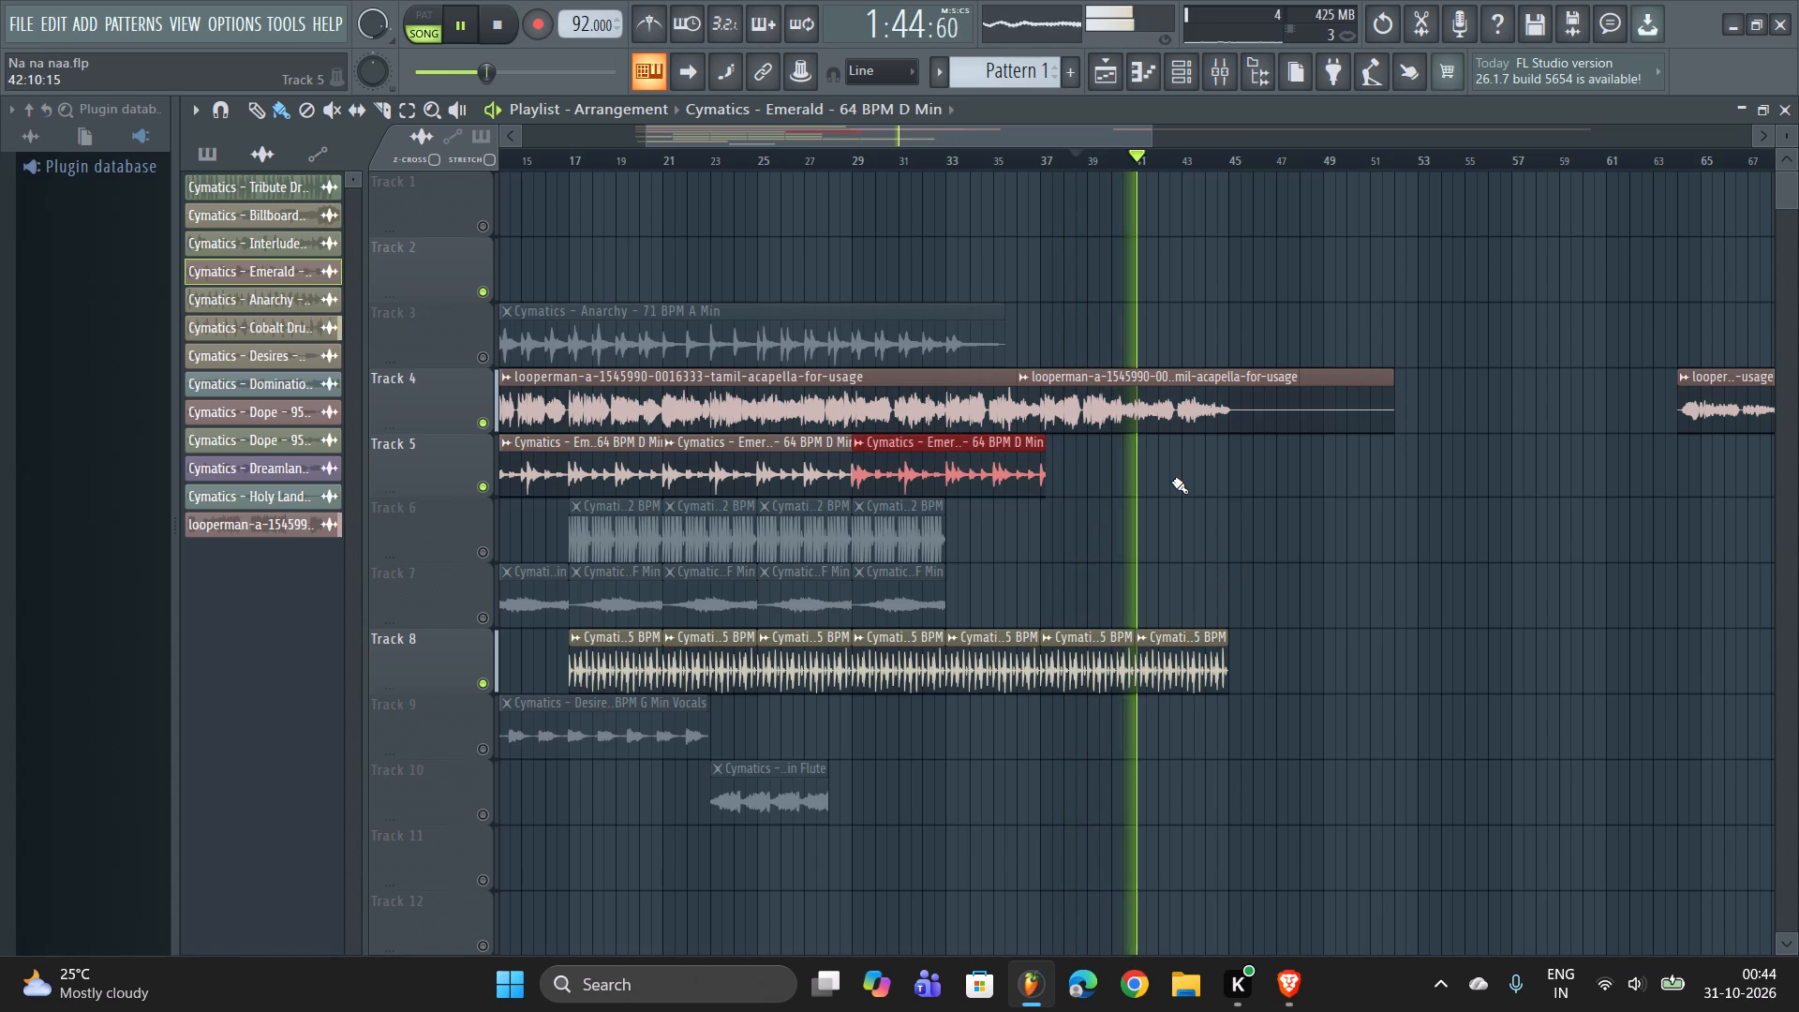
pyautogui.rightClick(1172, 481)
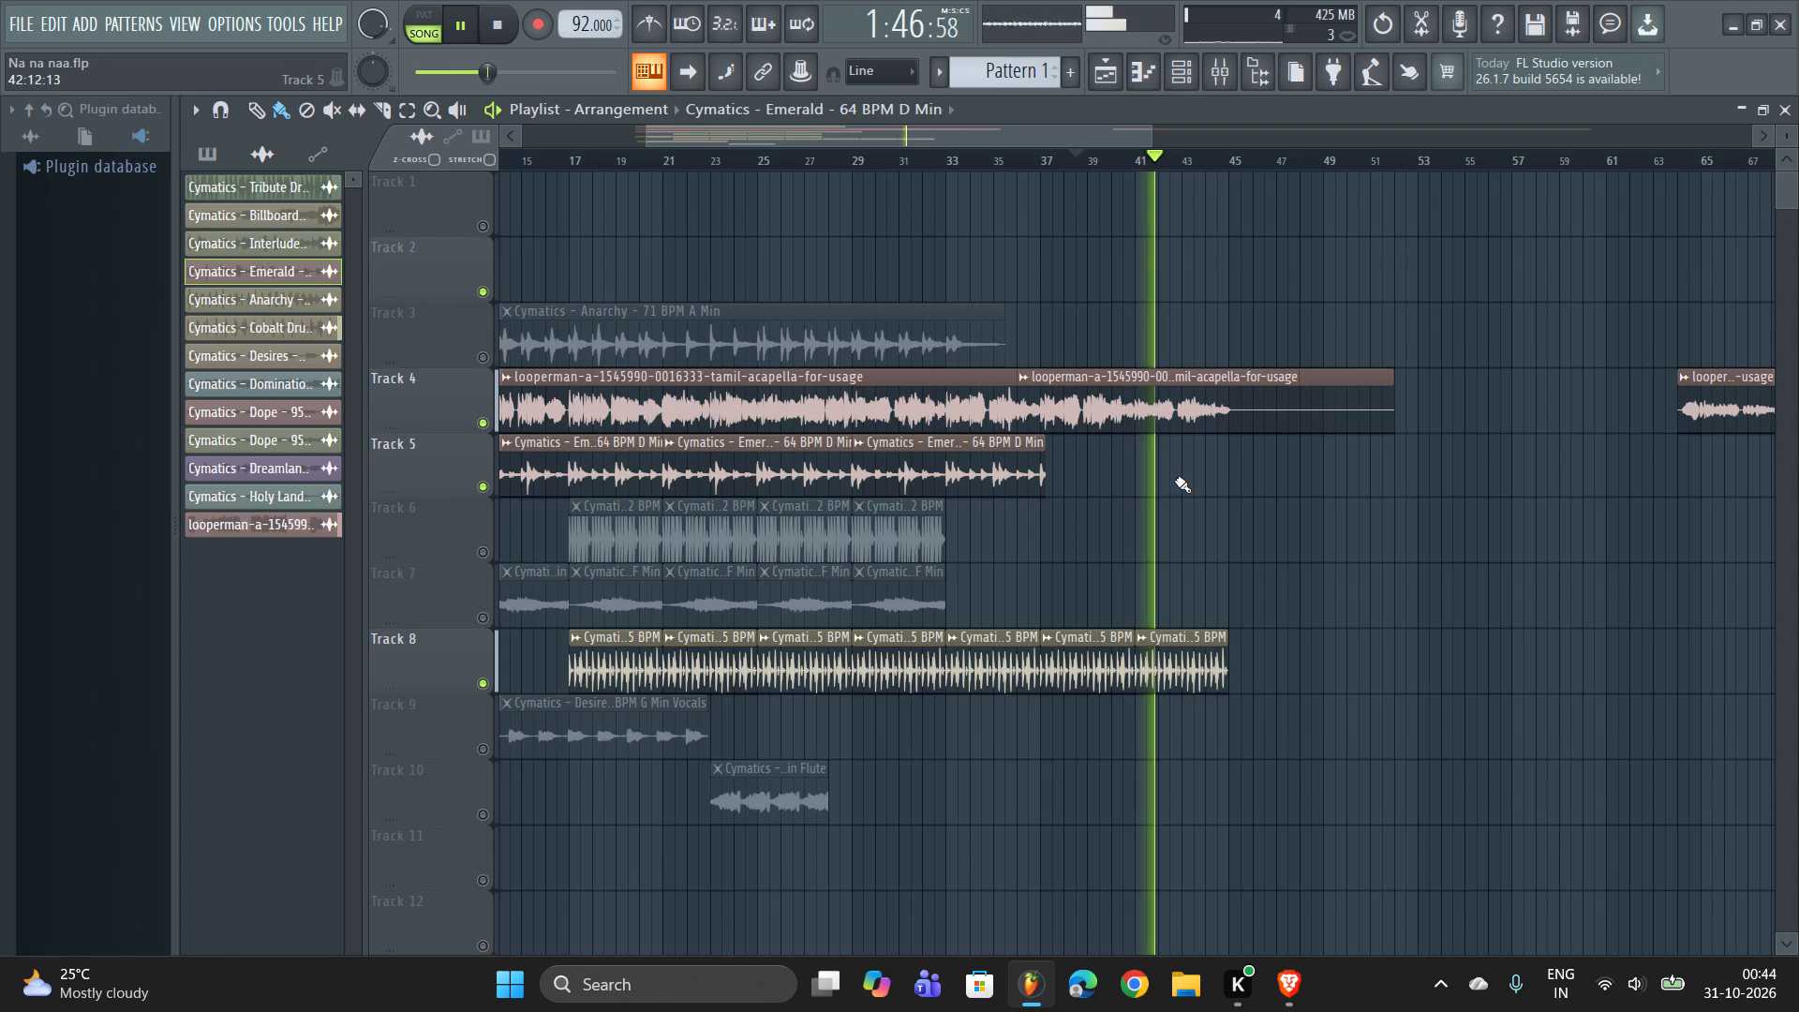
# Remove the separate acapella clip near bar 64 on Track 4.
pyautogui.click(794, 400)
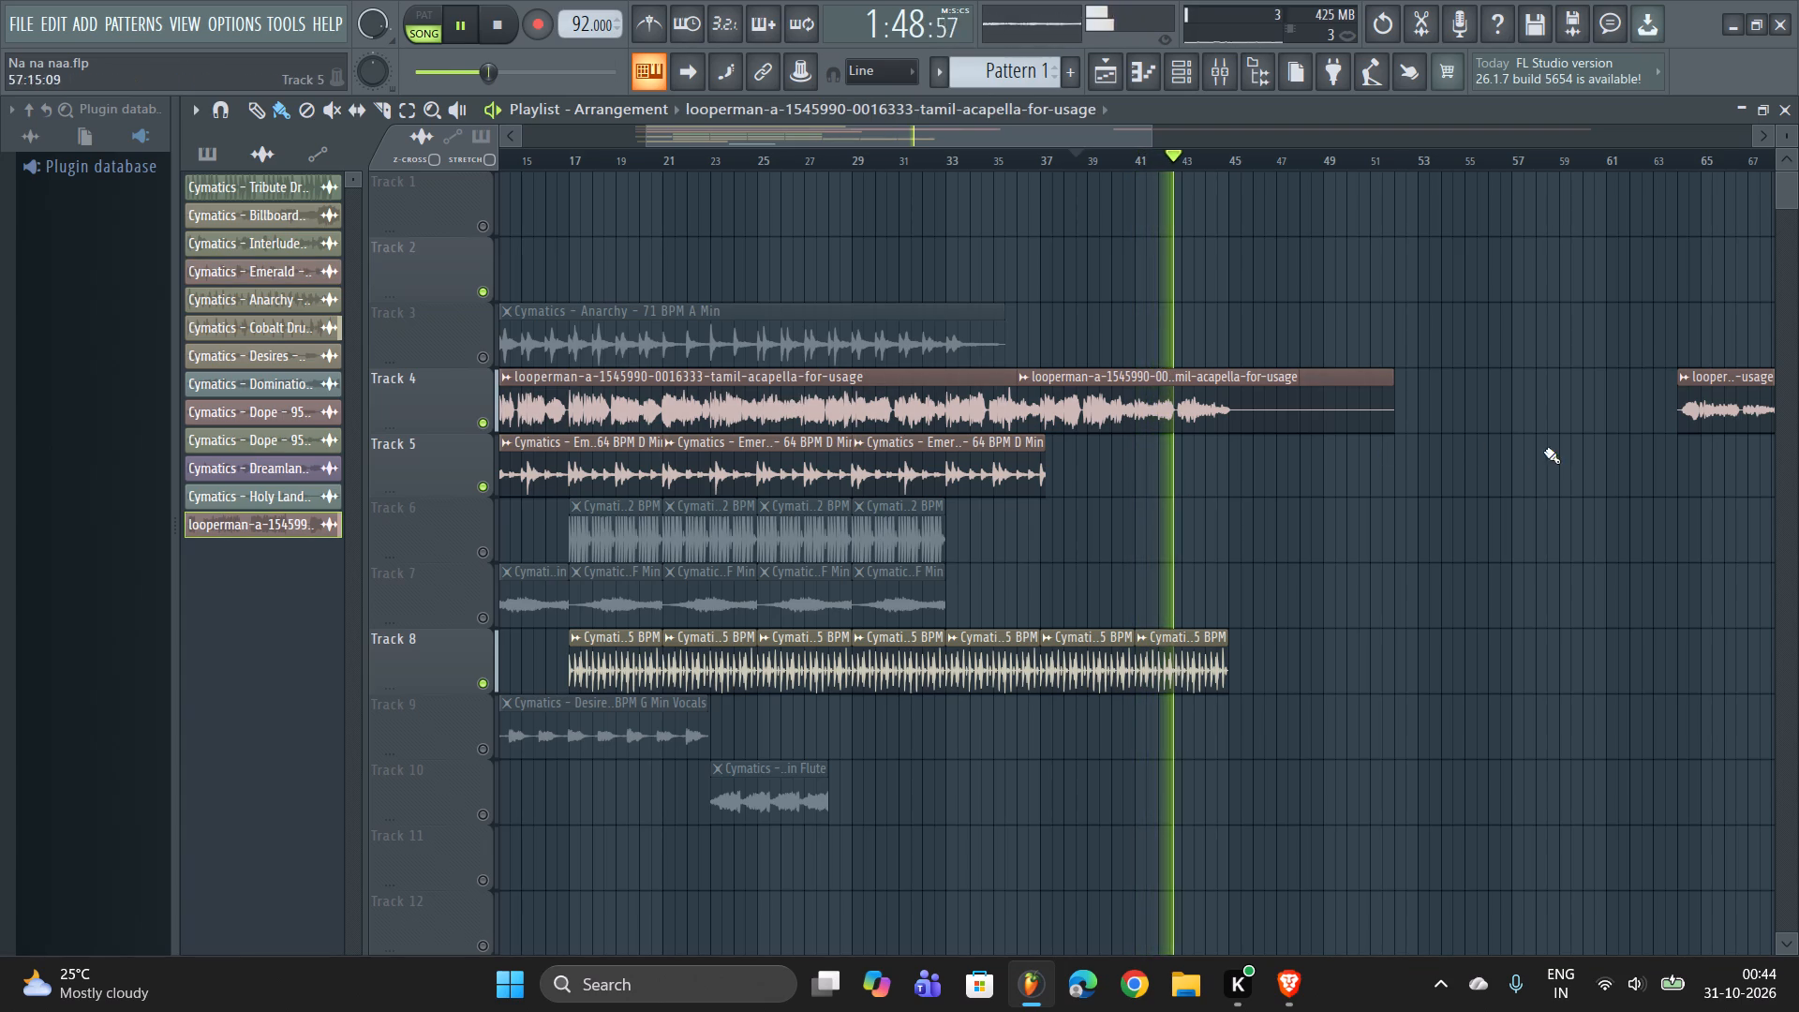
pyautogui.moveTo(1716, 406); pyautogui.dragTo(1406, 417)
pyautogui.moveTo(1502, 385); pyautogui.dragTo(1462, 390, button='right')
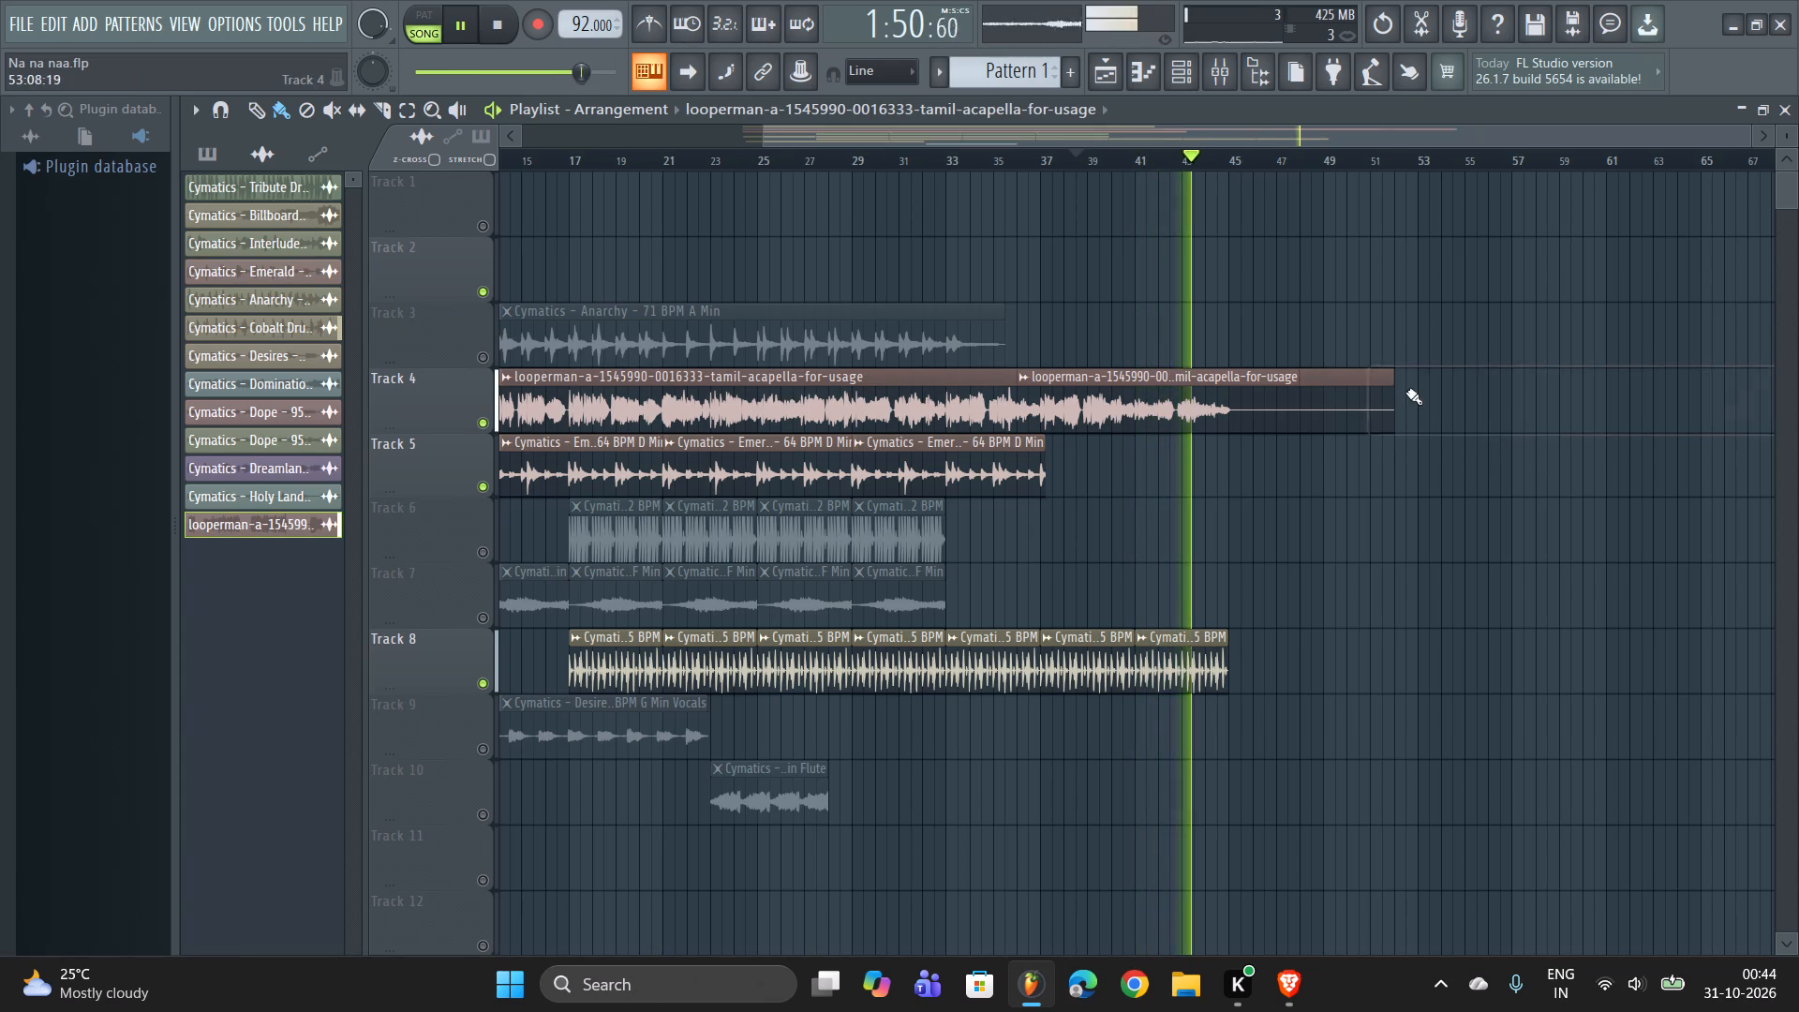
pyautogui.click(650, 406)
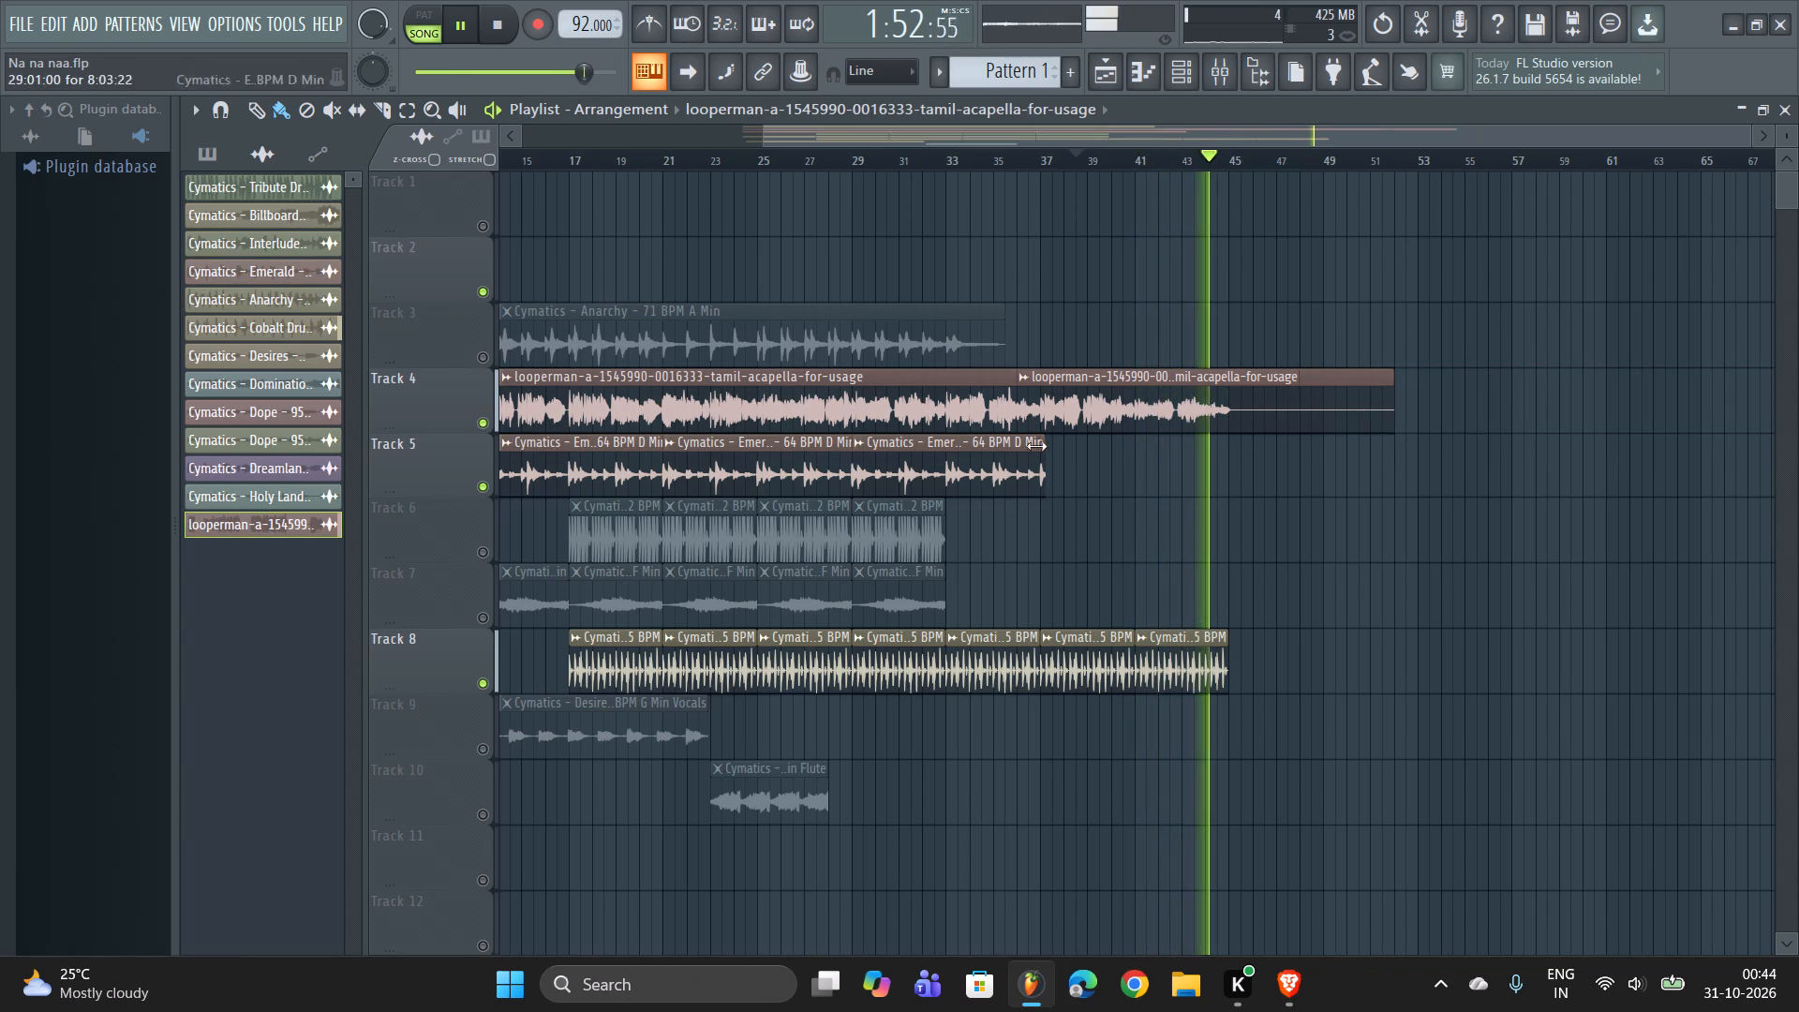
# Place another acapella clip on Track 5, extend its start to take in the earlier vocals, and position it at about bar 43.
pyautogui.click(1282, 458)
pyautogui.press('space')
pyautogui.moveTo(1282, 468); pyautogui.dragTo(1177, 487)
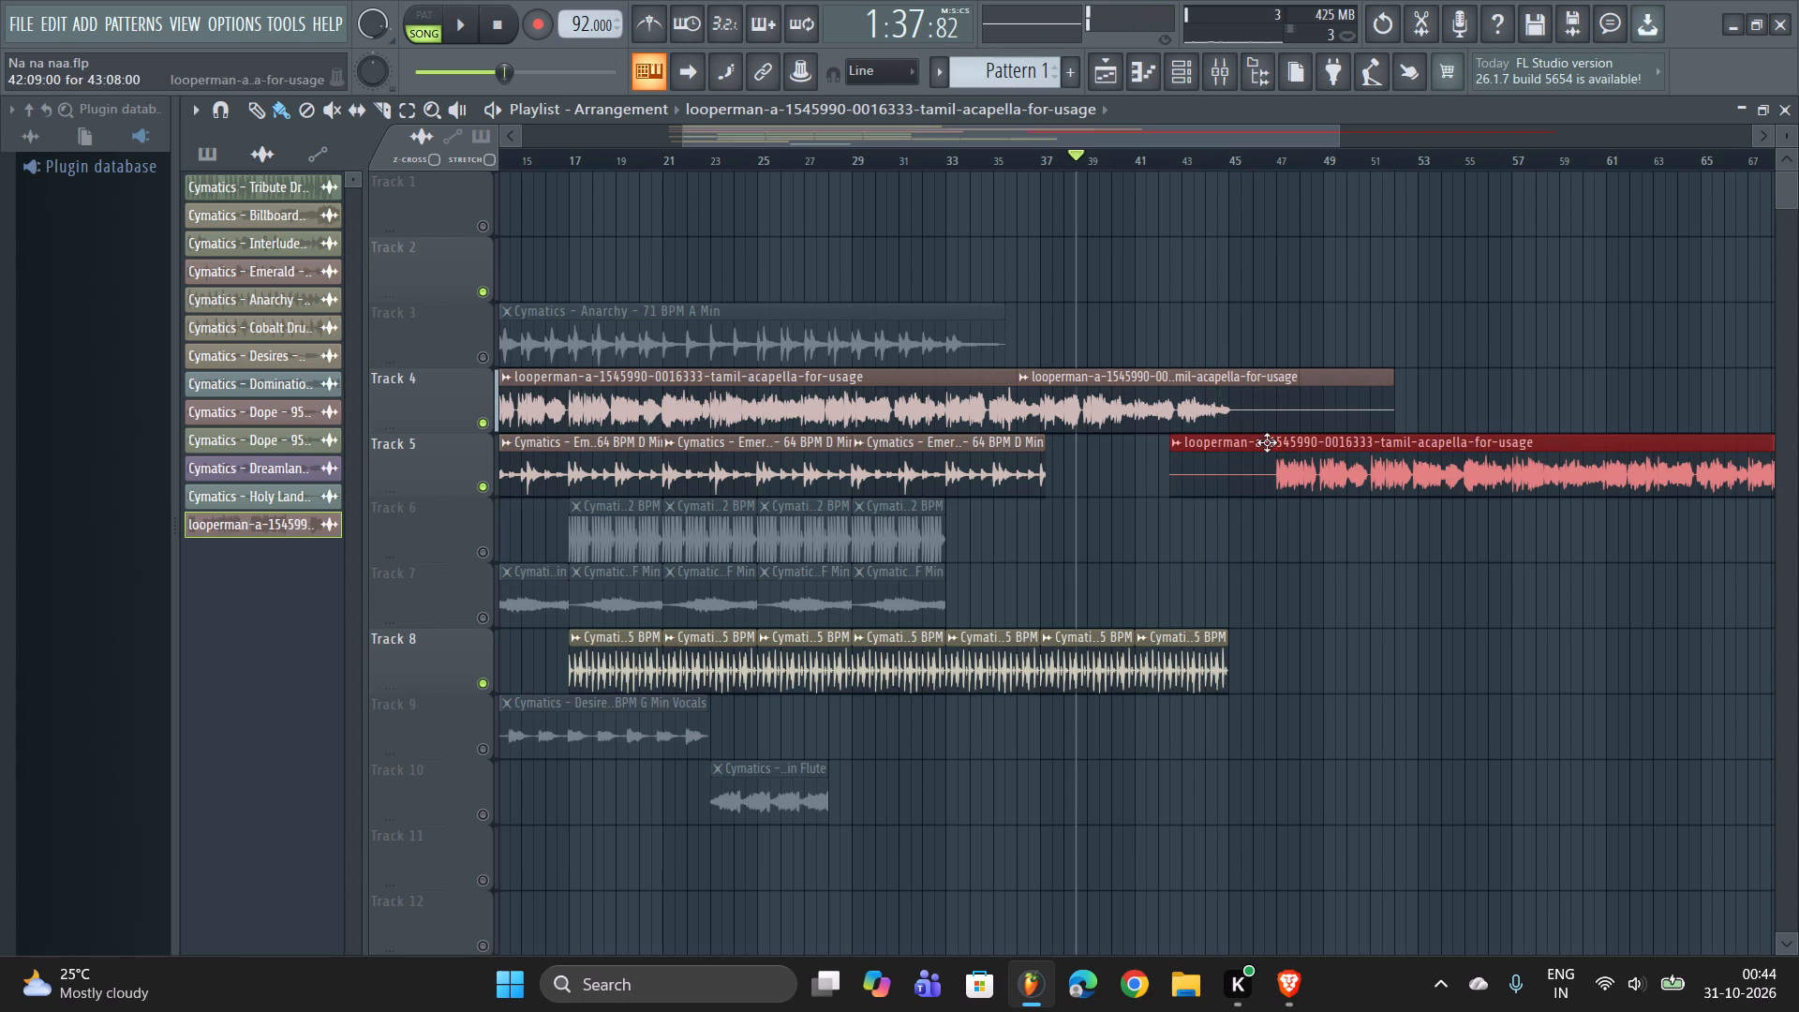
pyautogui.moveTo(1269, 442); pyautogui.dragTo(1560, 458)
pyautogui.click(1462, 469)
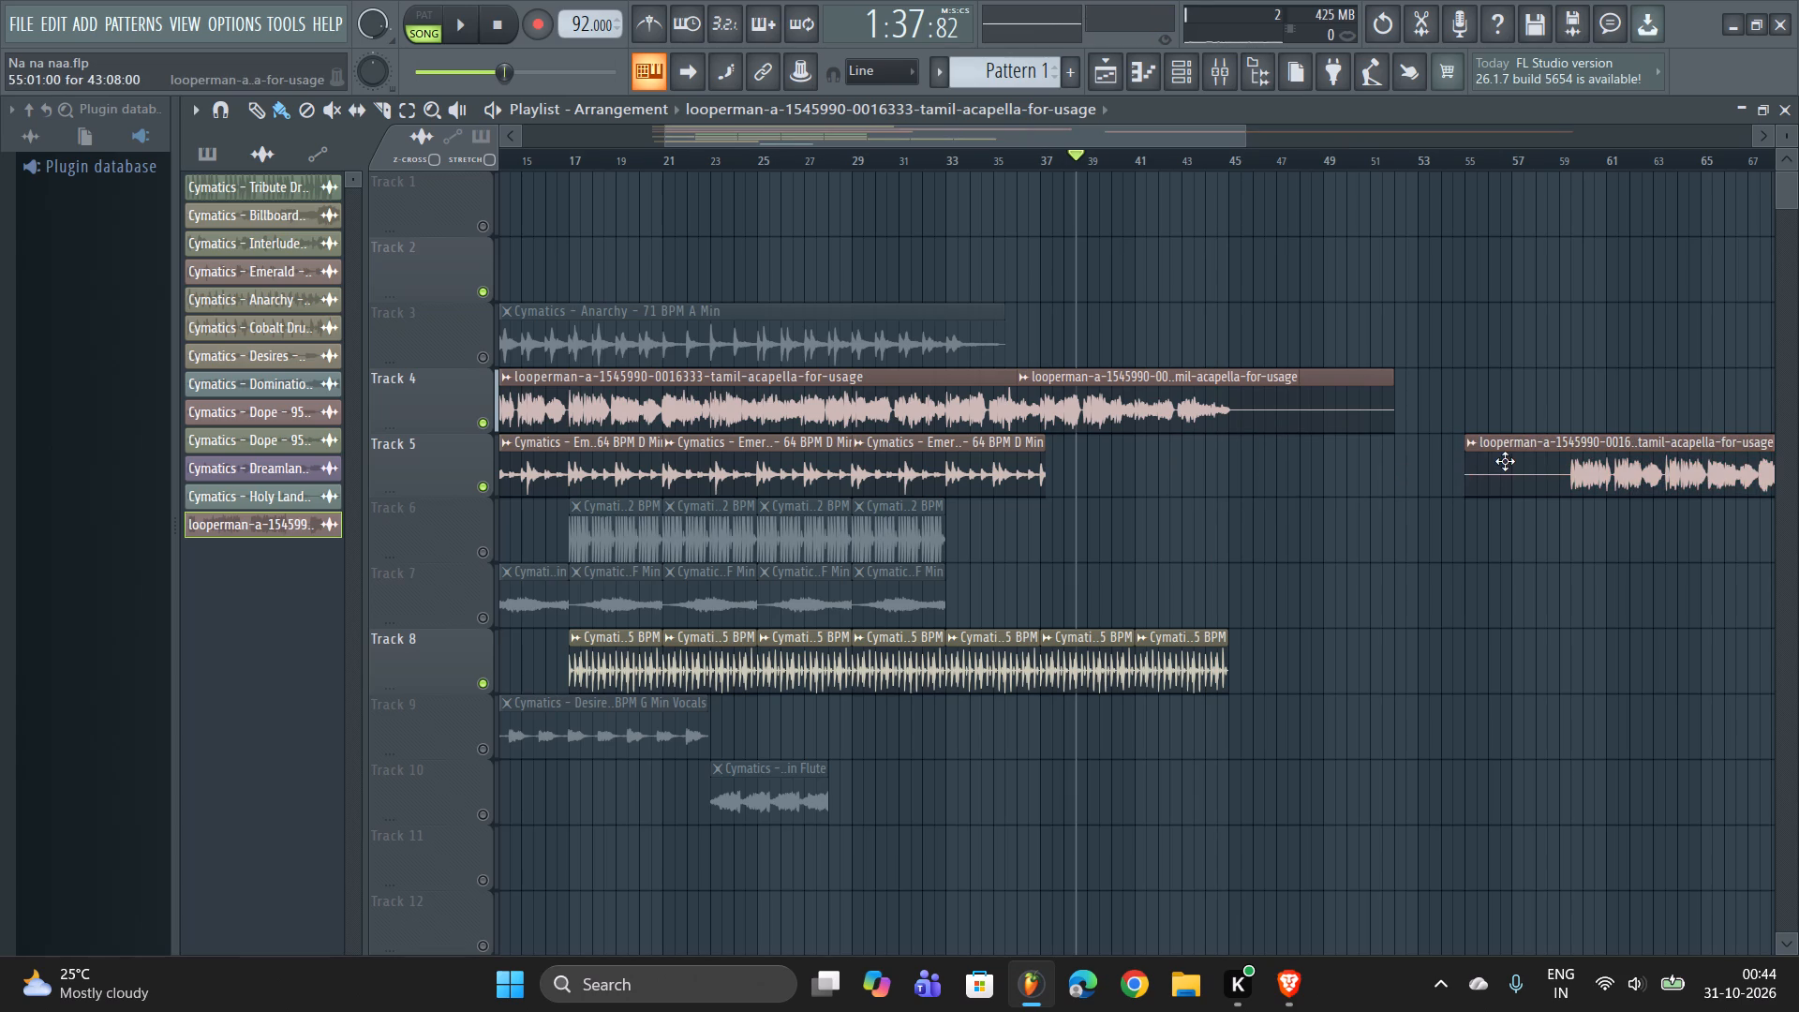
pyautogui.moveTo(1463, 476); pyautogui.dragTo(1172, 520)
pyautogui.moveTo(1309, 469); pyautogui.dragTo(1653, 478)
pyautogui.moveTo(1513, 469); pyautogui.dragTo(1127, 528)
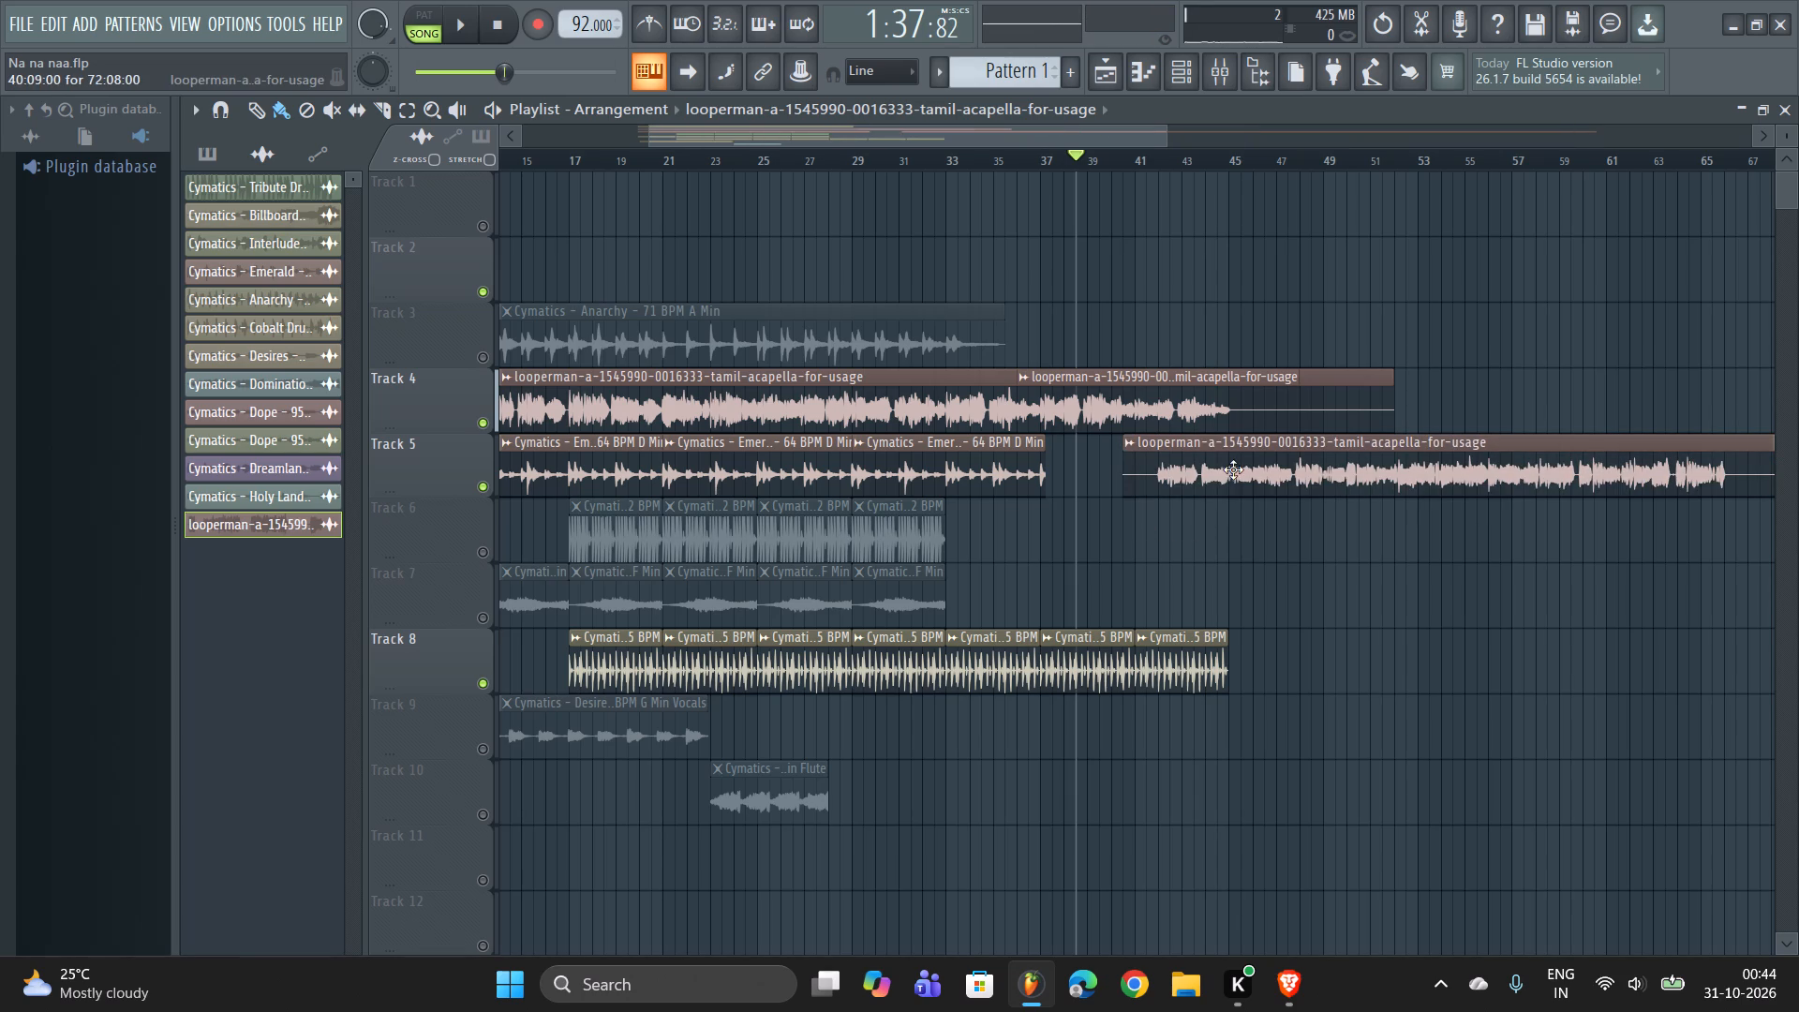
pyautogui.moveTo(1238, 471); pyautogui.dragTo(1306, 490)
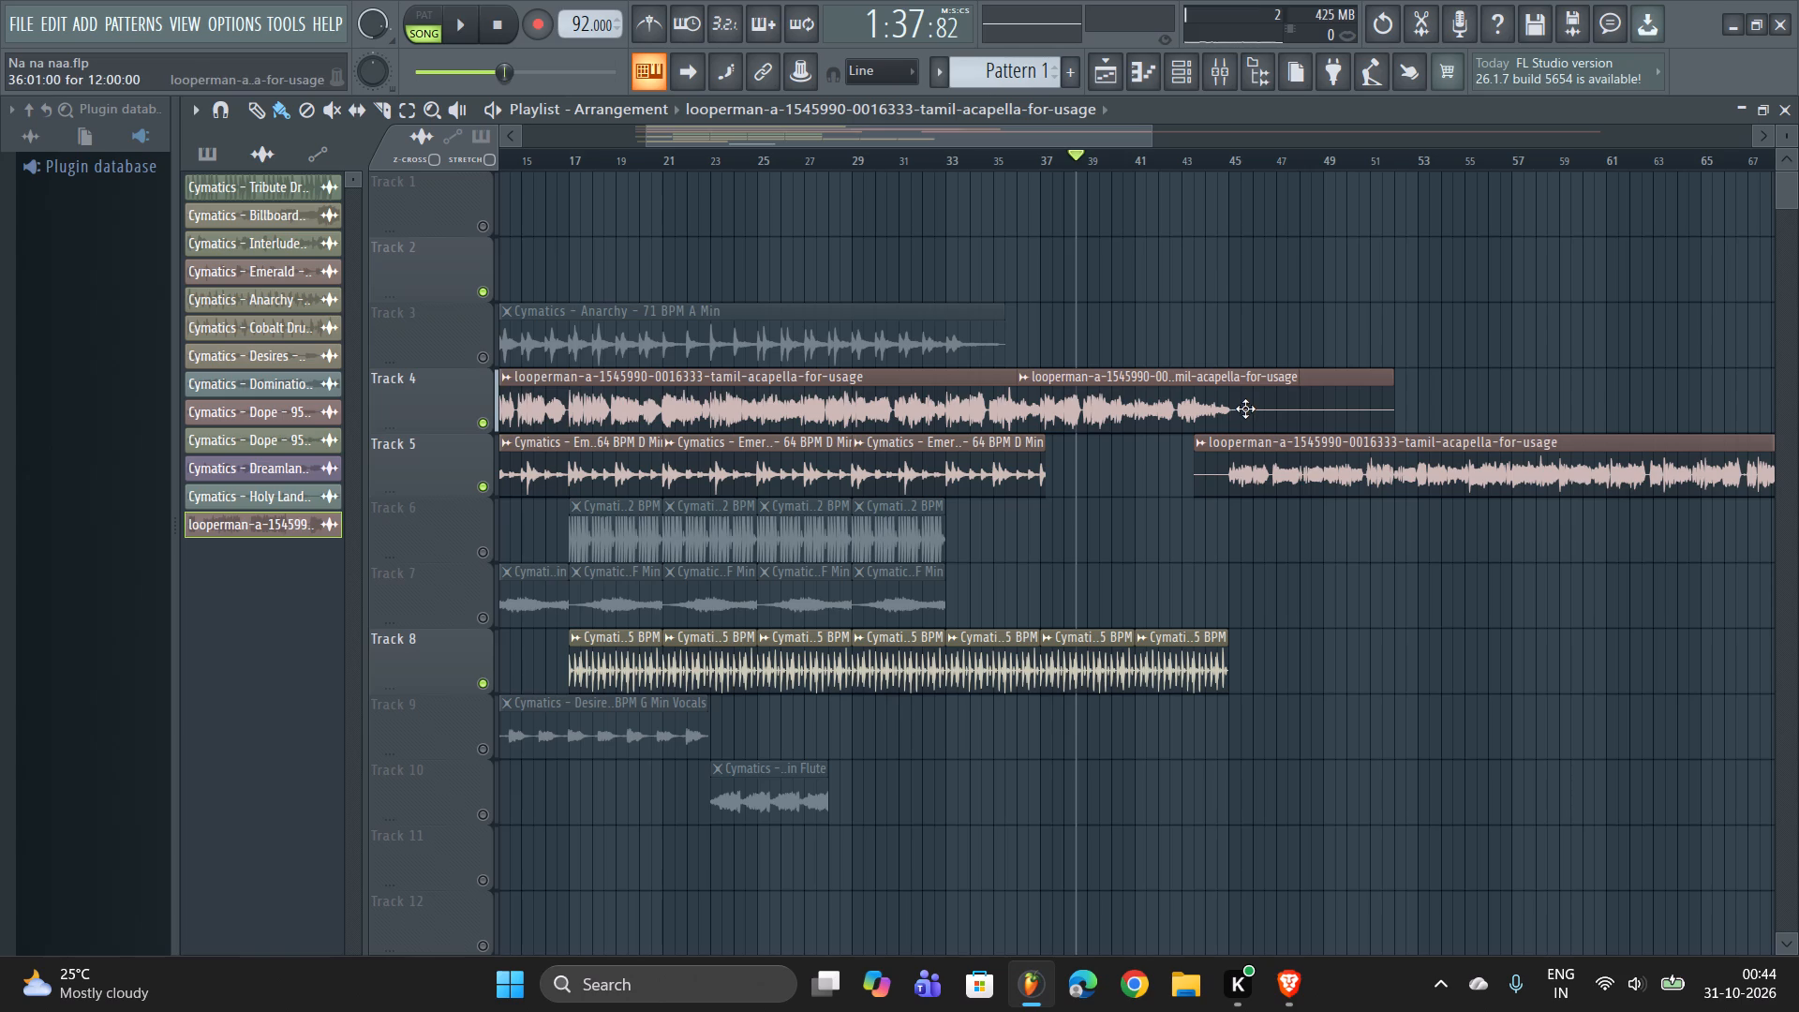
# Shorten the new acapella clip on Track 5 so that it ends at about bar 69.
pyautogui.press('space')
pyautogui.moveTo(1149, 141); pyautogui.dragTo(1426, 211)
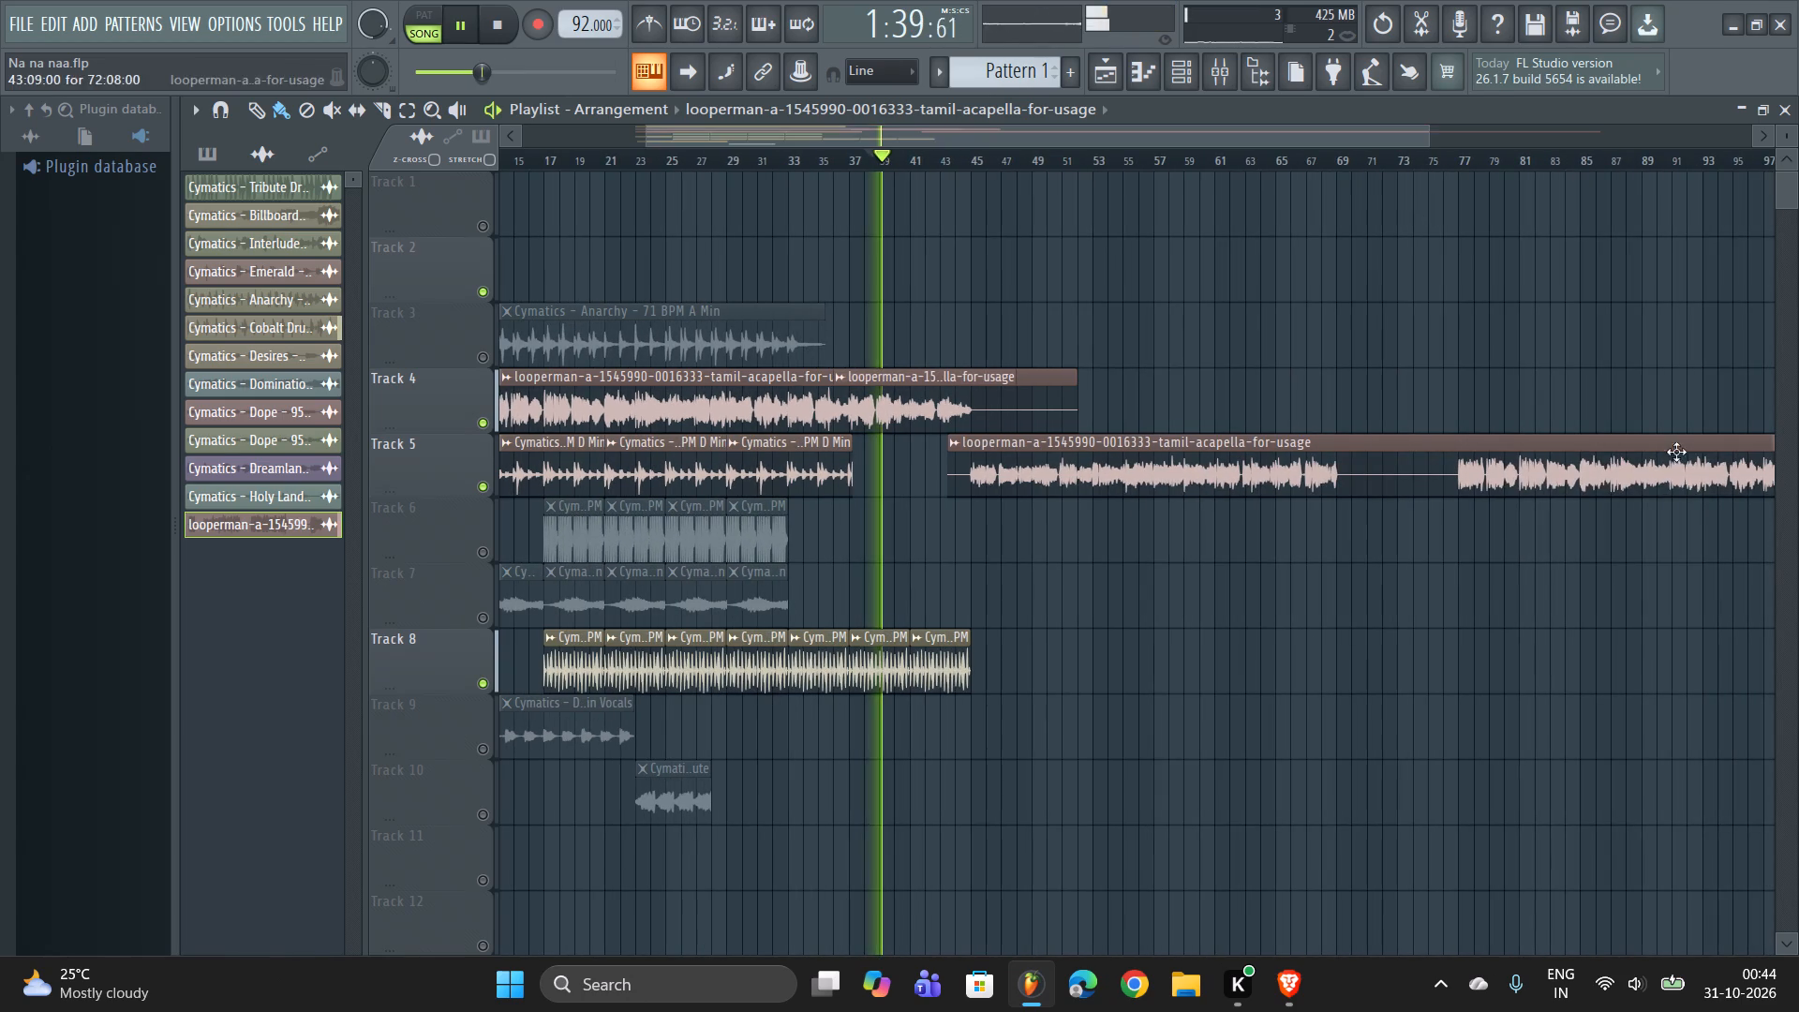
pyautogui.moveTo(1429, 141); pyautogui.dragTo(1613, 171)
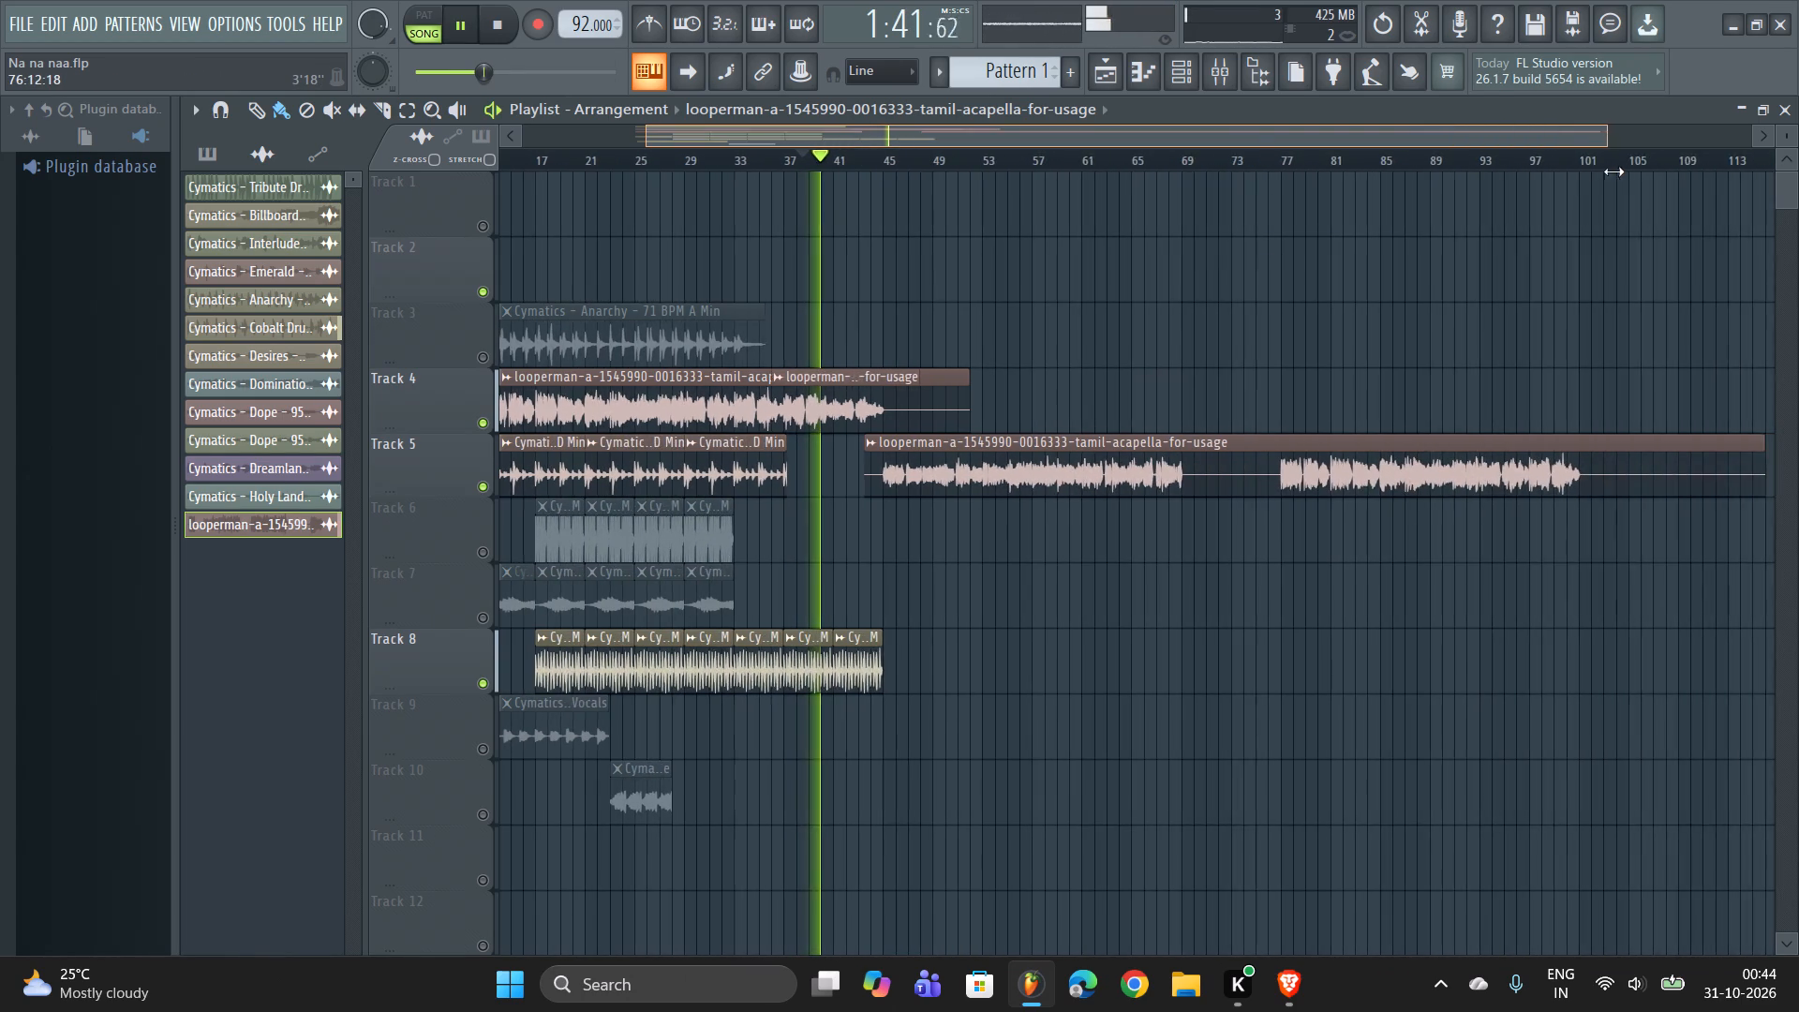
pyautogui.moveTo(1613, 171); pyautogui.dragTo(1752, 197)
pyautogui.moveTo(1597, 464); pyautogui.dragTo(1110, 499)
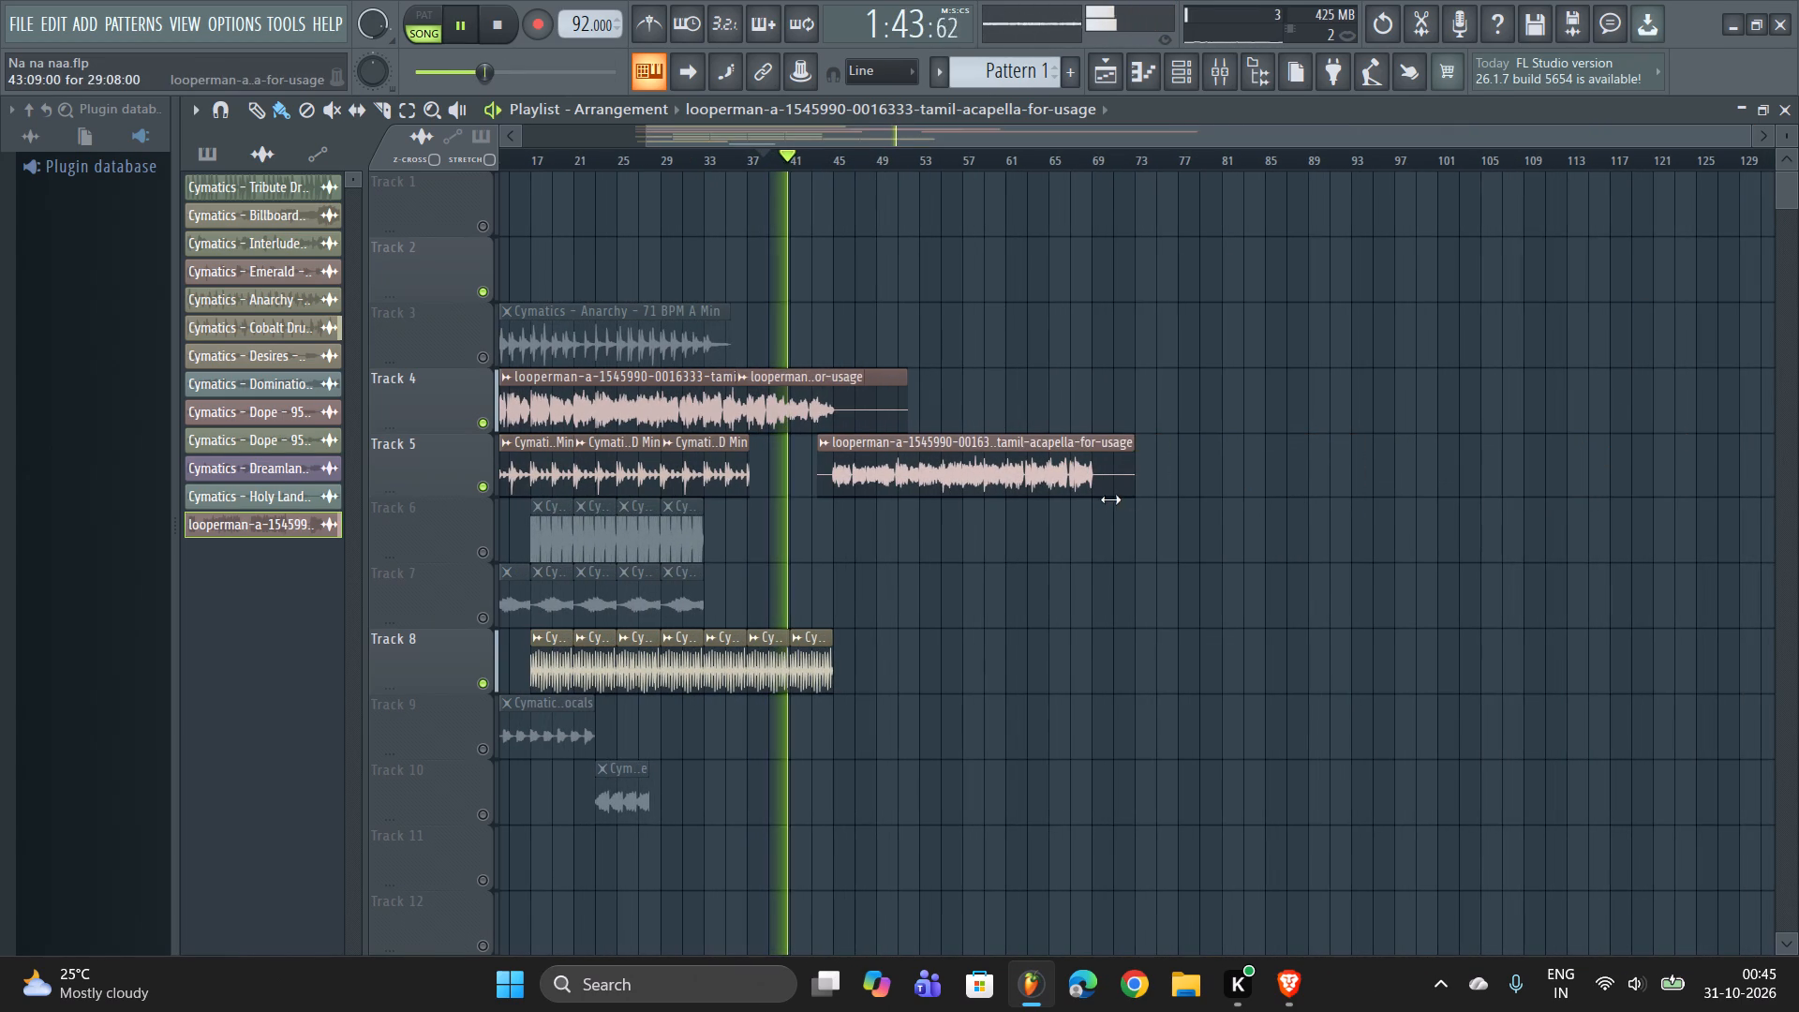
pyautogui.moveTo(1110, 499); pyautogui.dragTo(1085, 504)
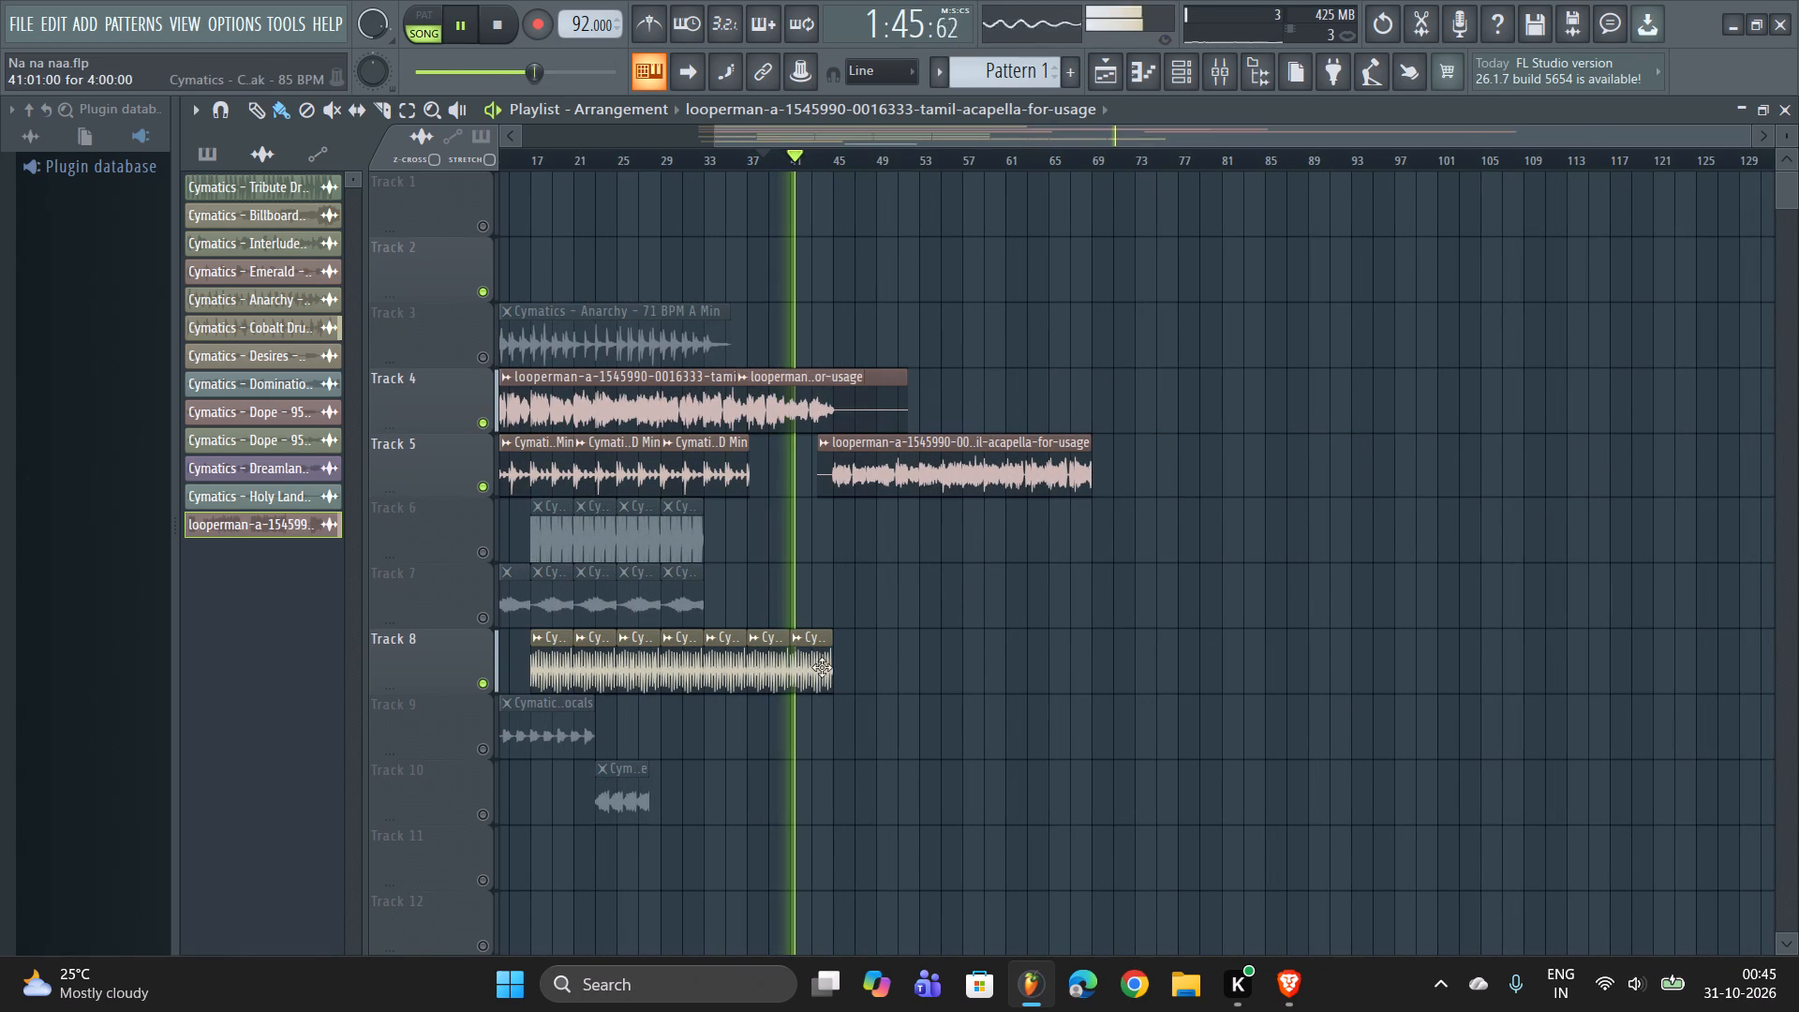
# Place four more Cobalt Drum Break clips back to back on Track 8, from bar 45 up to bar 61.
pyautogui.click(822, 667)
pyautogui.doubleClick(834, 671)
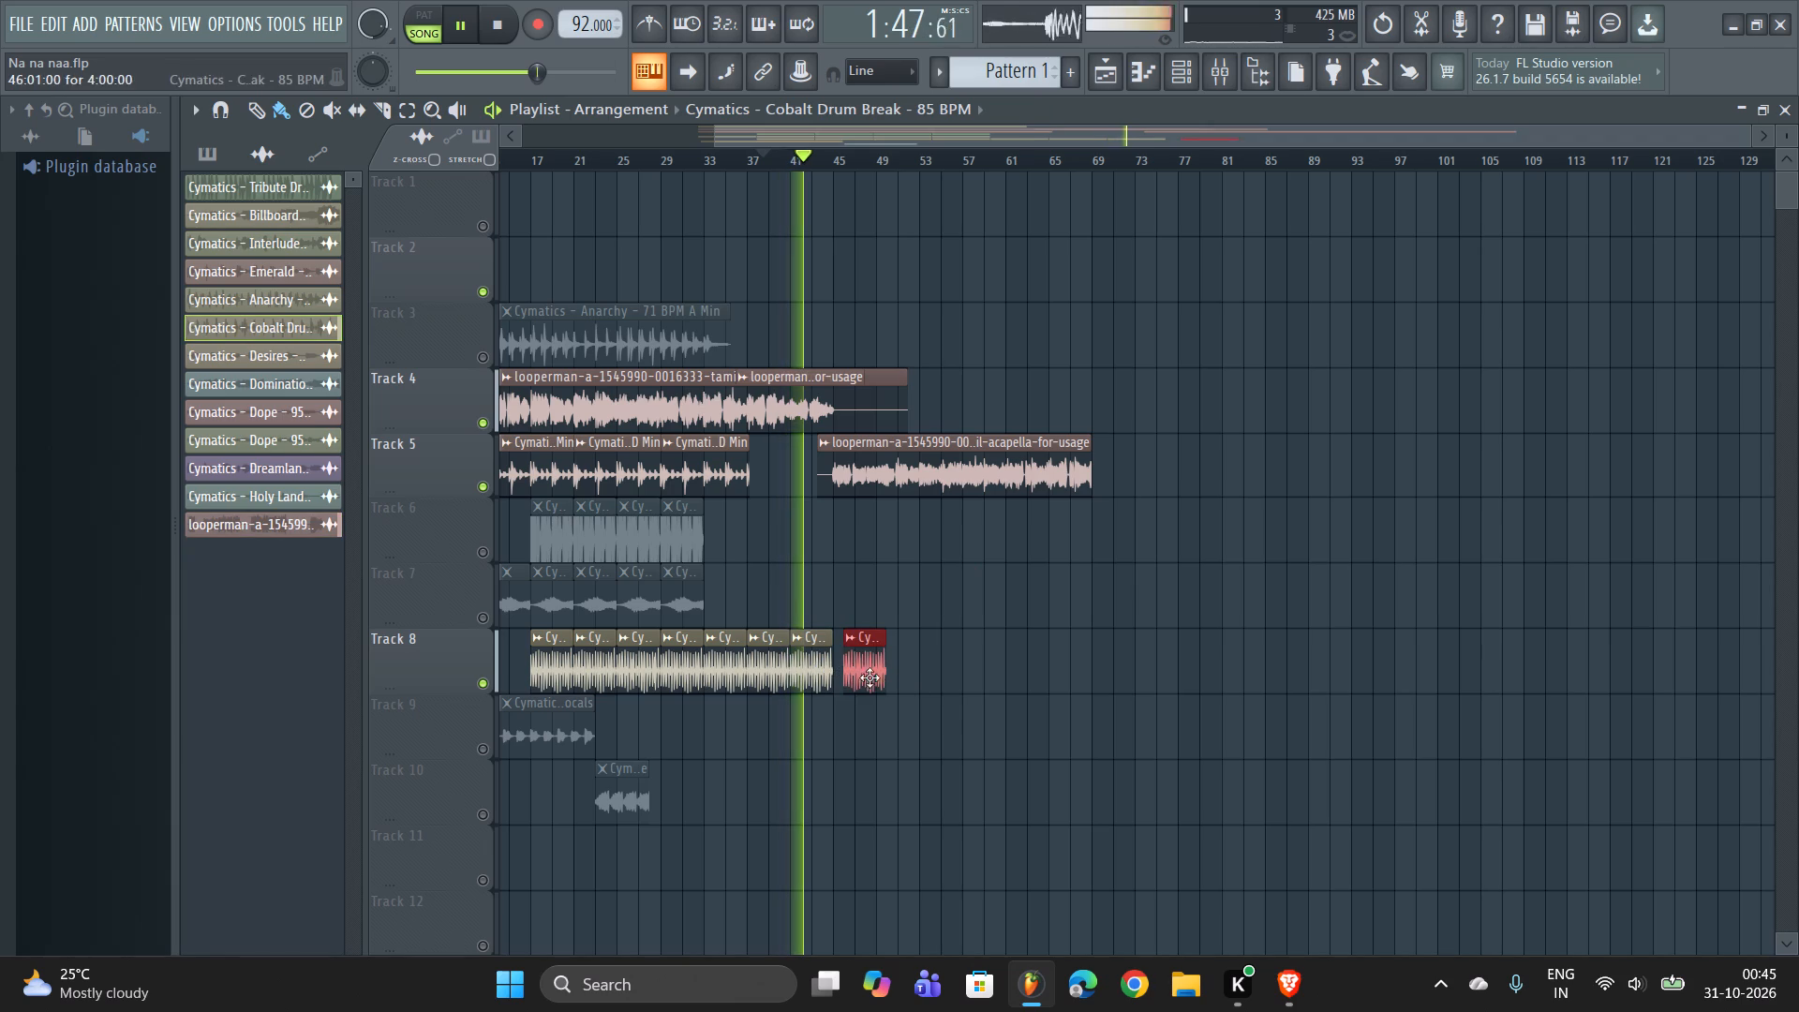
pyautogui.moveTo(861, 674); pyautogui.dragTo(849, 674)
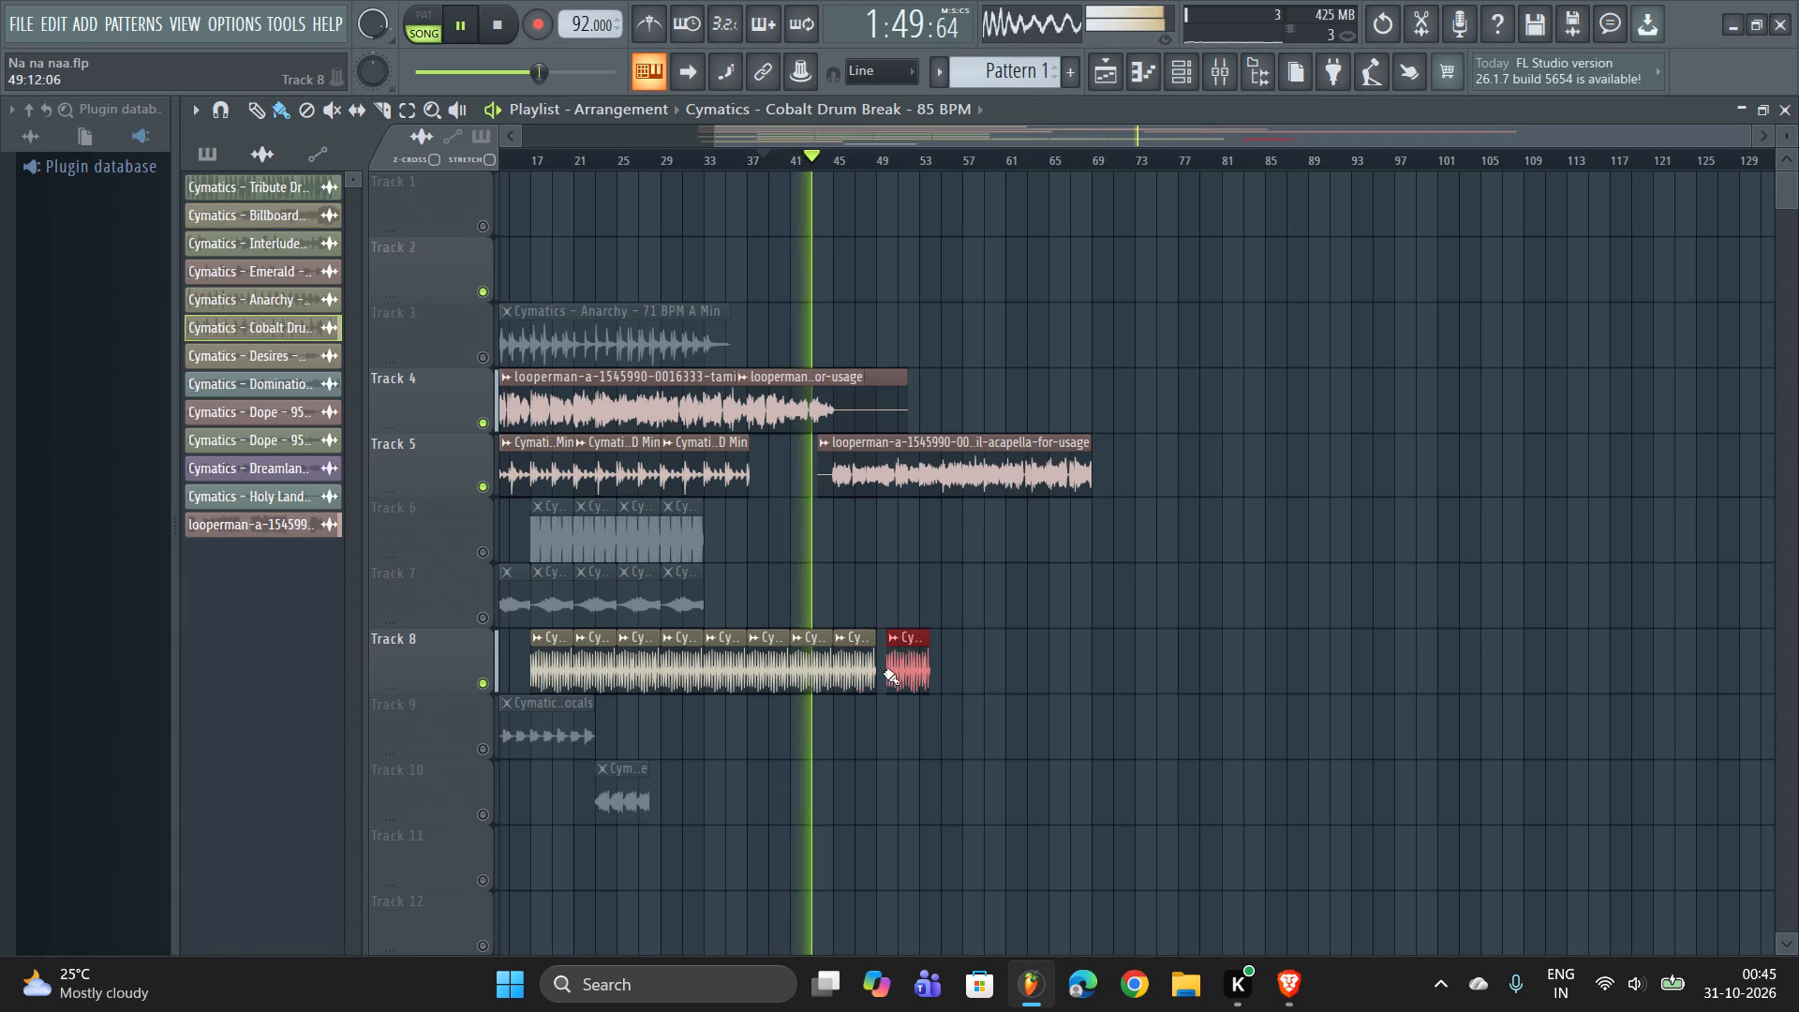
pyautogui.click(884, 672)
pyautogui.moveTo(906, 670); pyautogui.dragTo(897, 669)
pyautogui.click(922, 669)
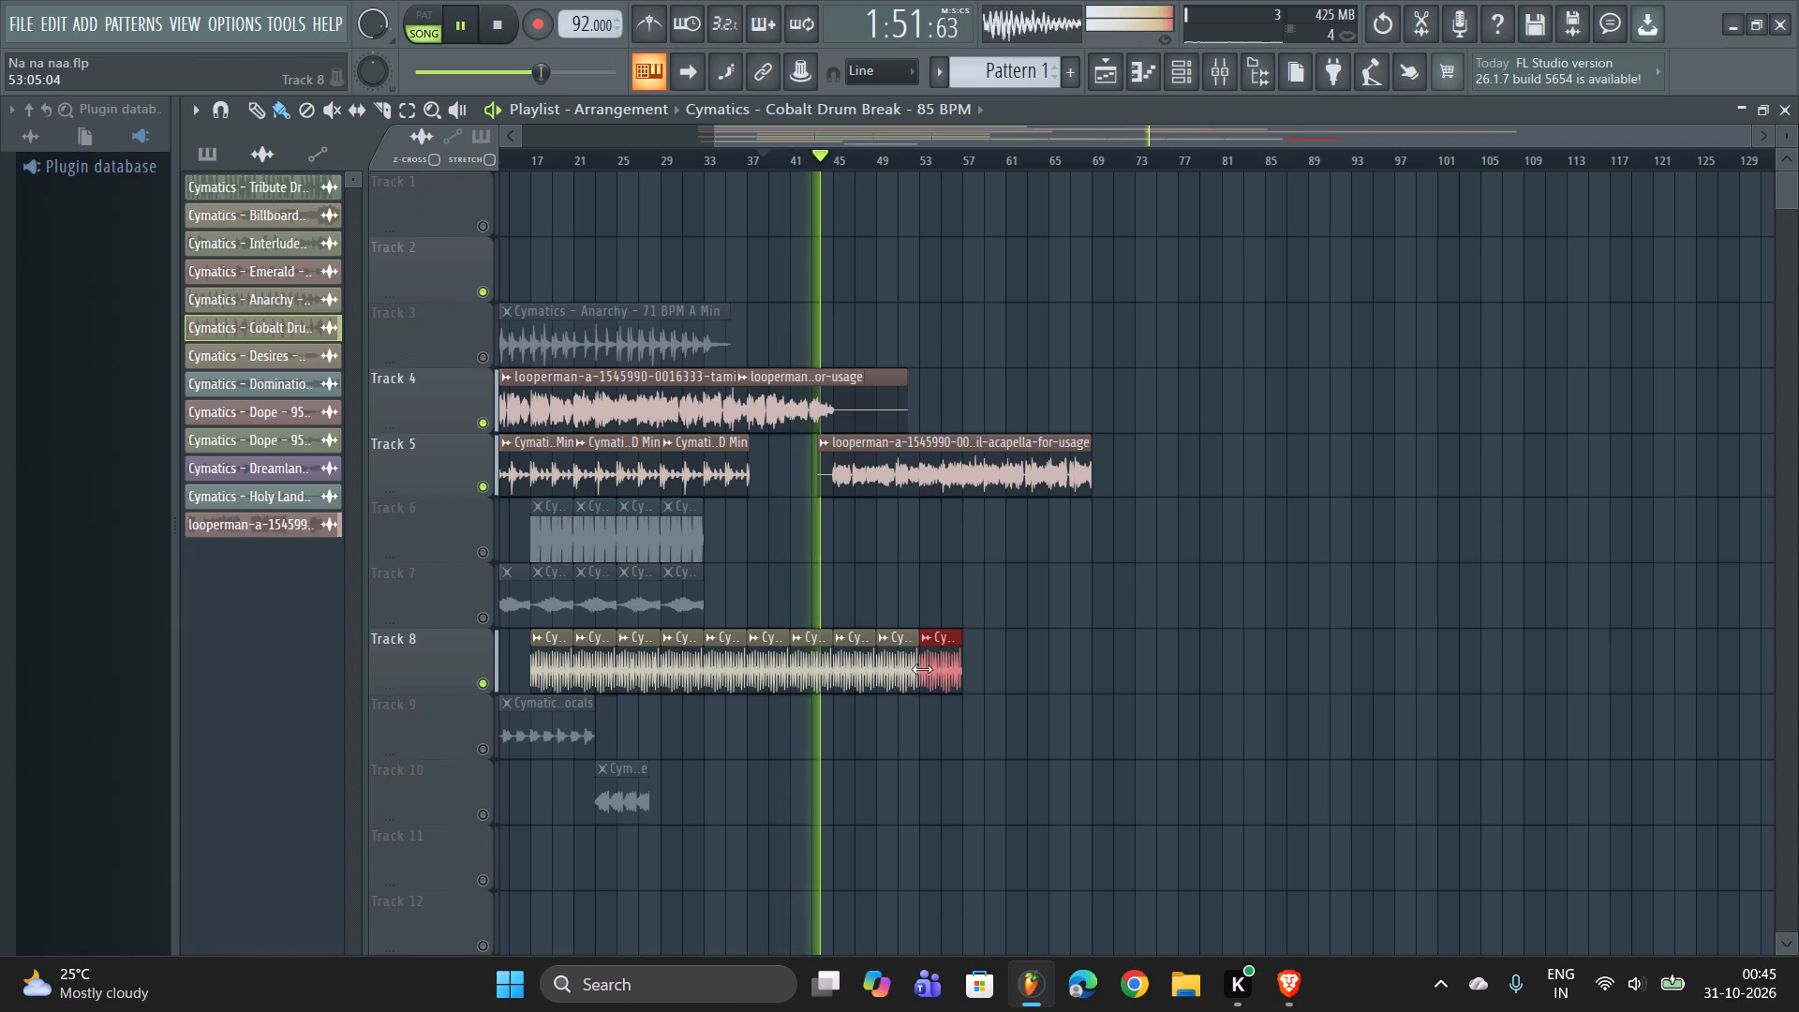
pyautogui.click(964, 663)
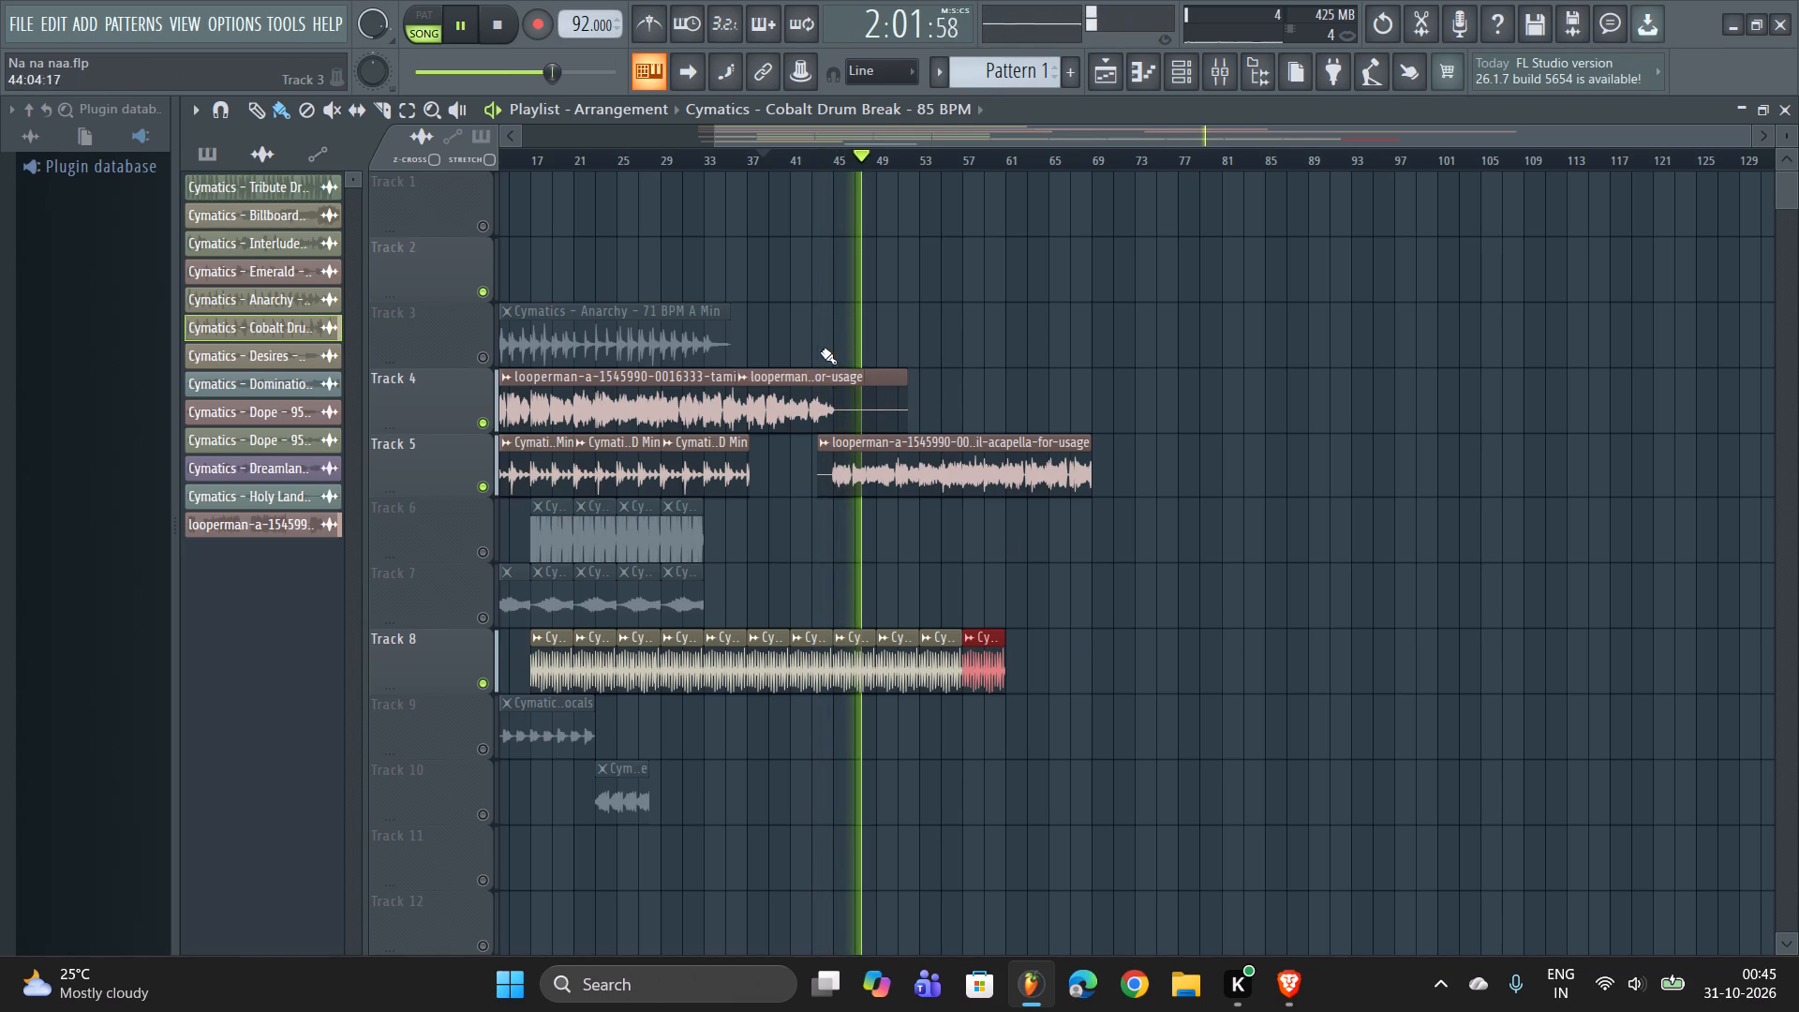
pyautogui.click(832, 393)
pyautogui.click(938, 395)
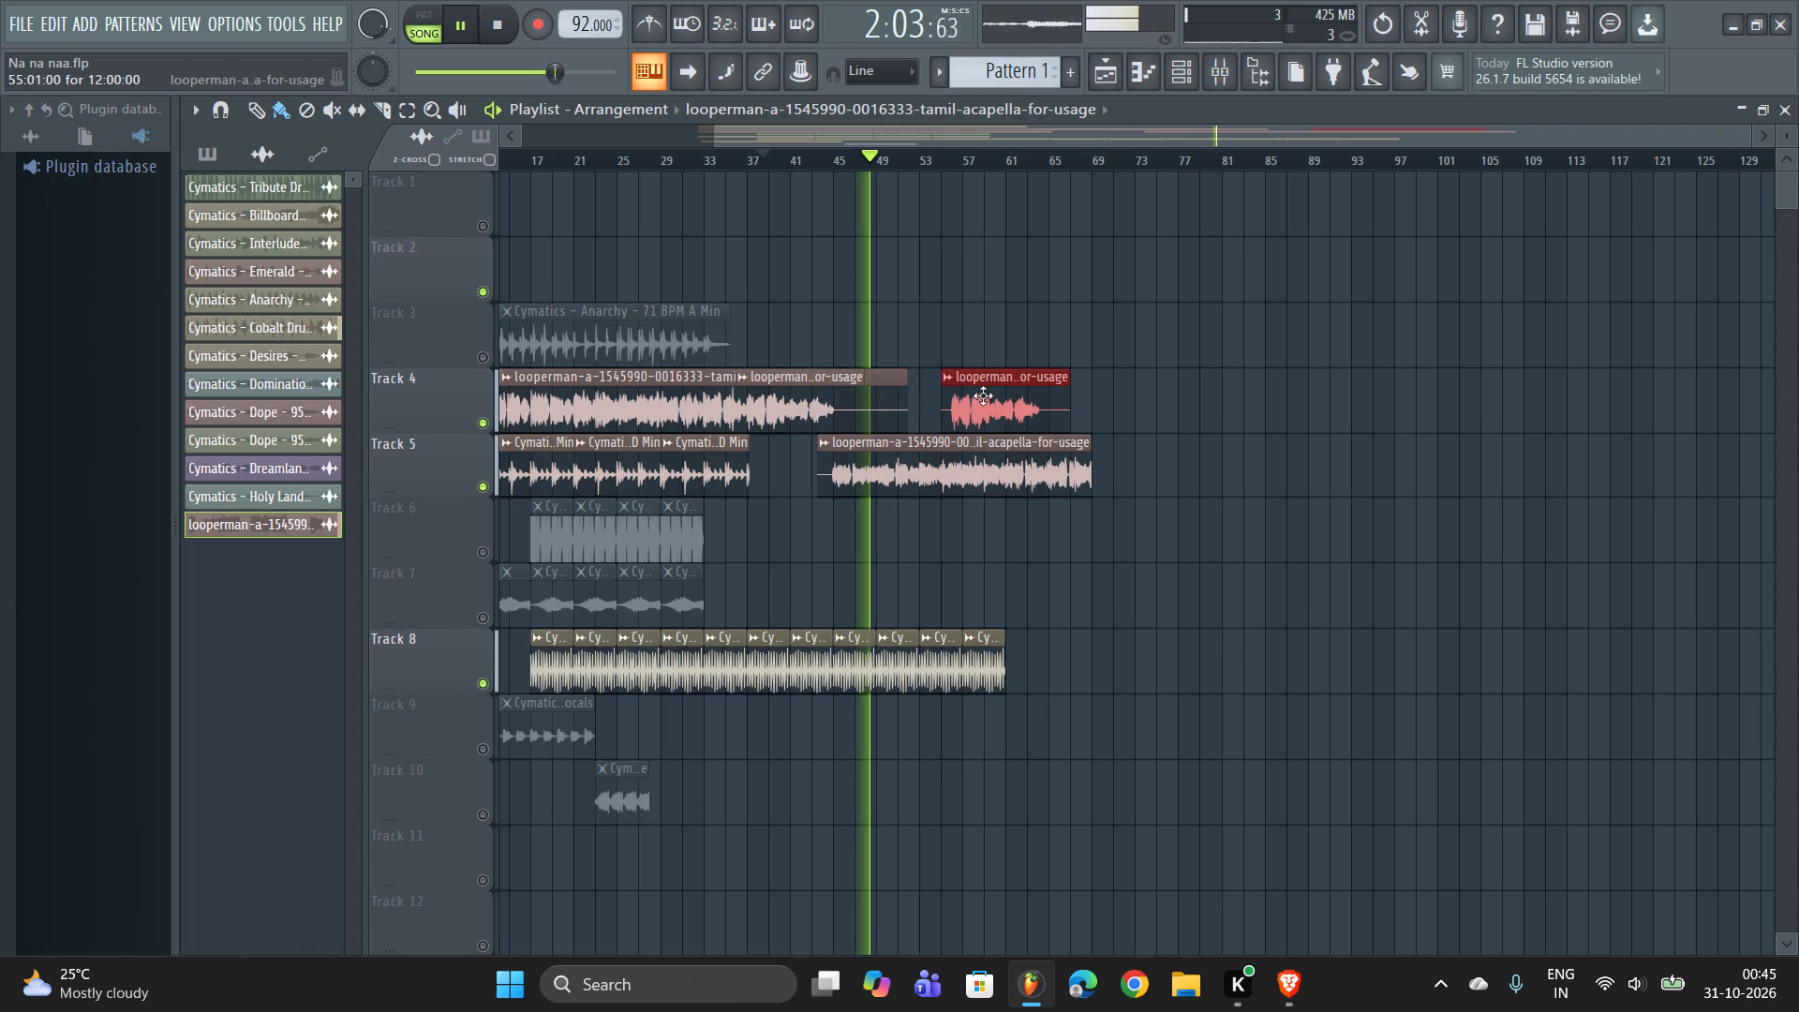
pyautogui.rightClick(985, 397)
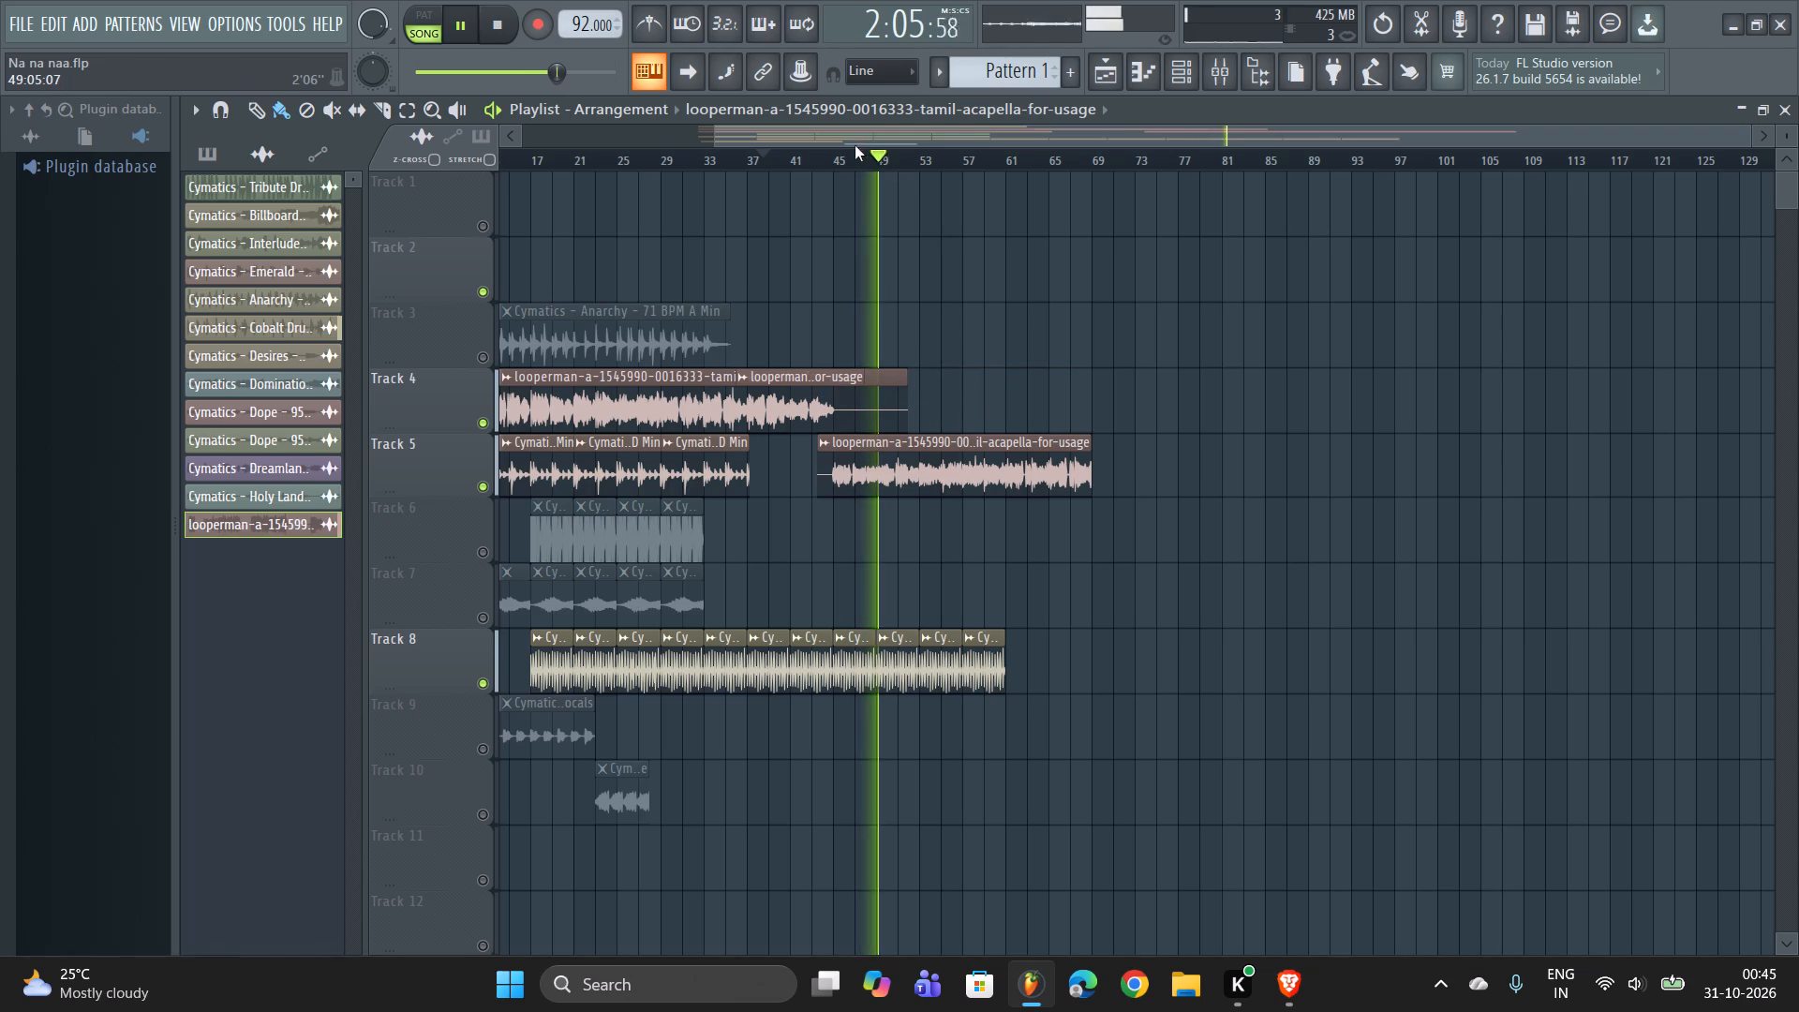
# Move the Track 5 acapella clip at bar 43 up to Track 3, keeping its timing, and stop playback.
pyautogui.moveTo(716, 135); pyautogui.dragTo(491, 162)
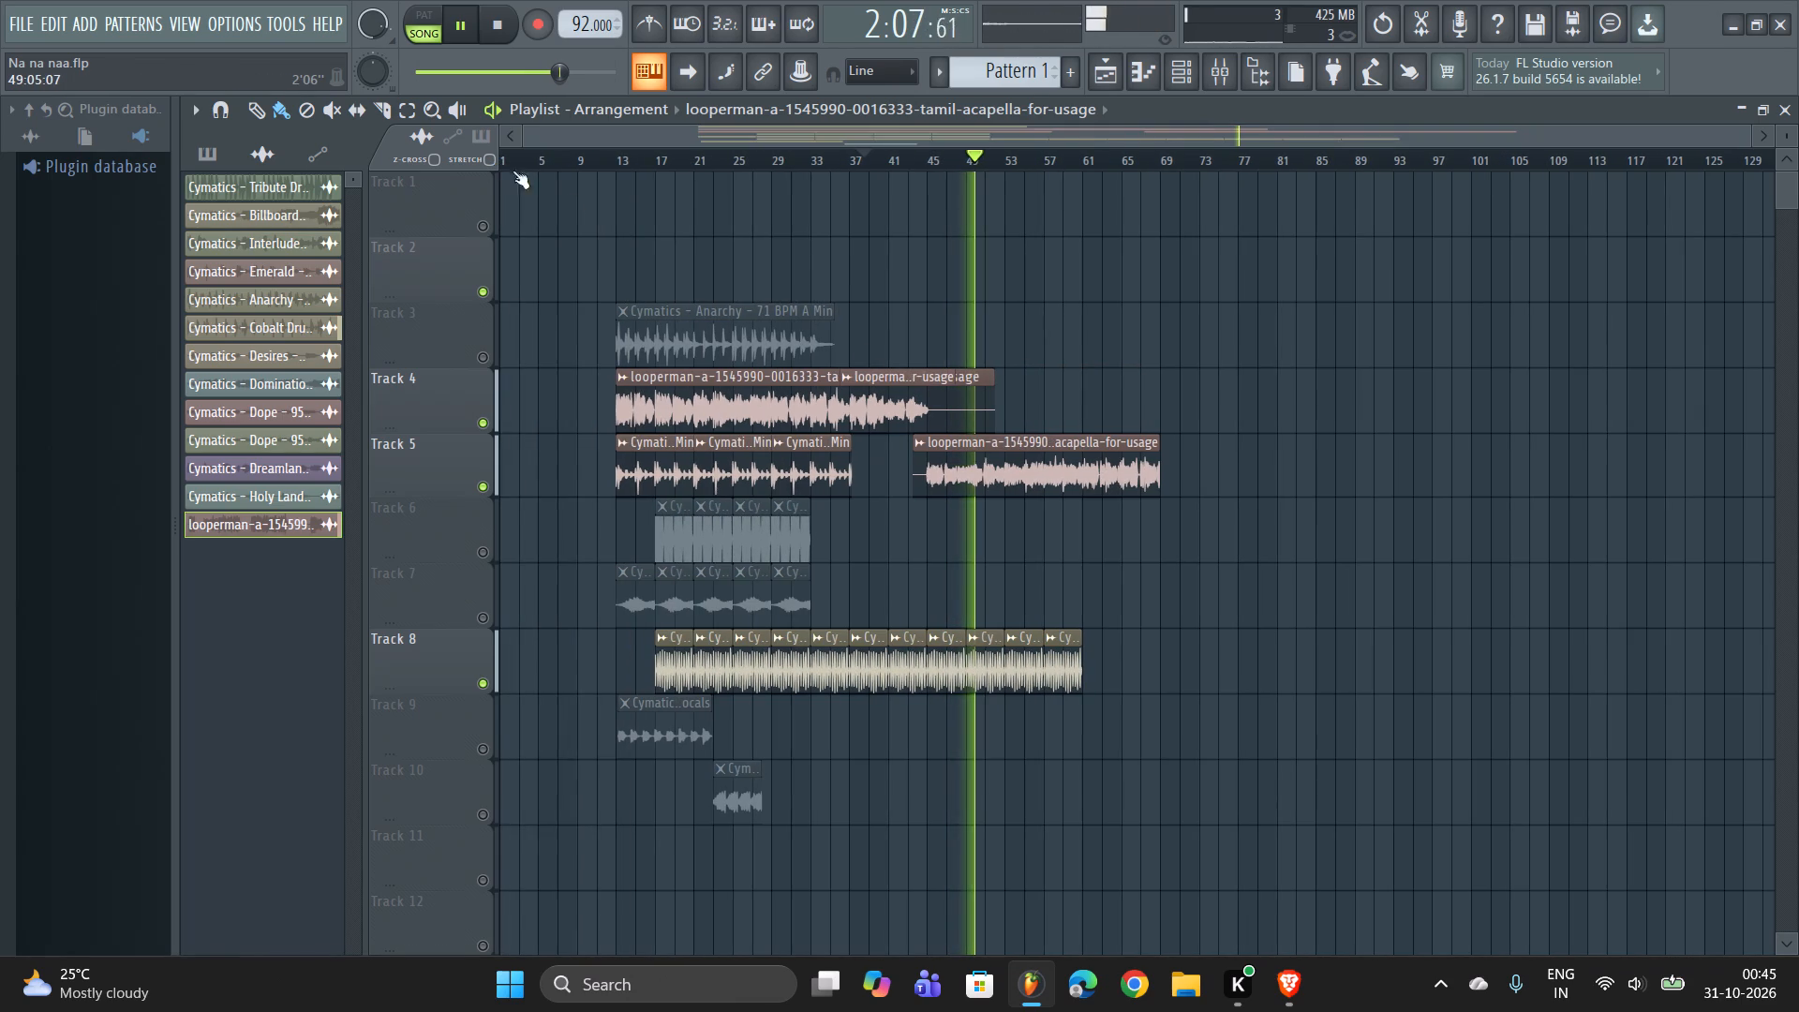
pyautogui.keyDown('ctrl'); pyautogui.moveTo(1202, 469); pyautogui.dragTo(913, 499); pyautogui.keyUp('ctrl')
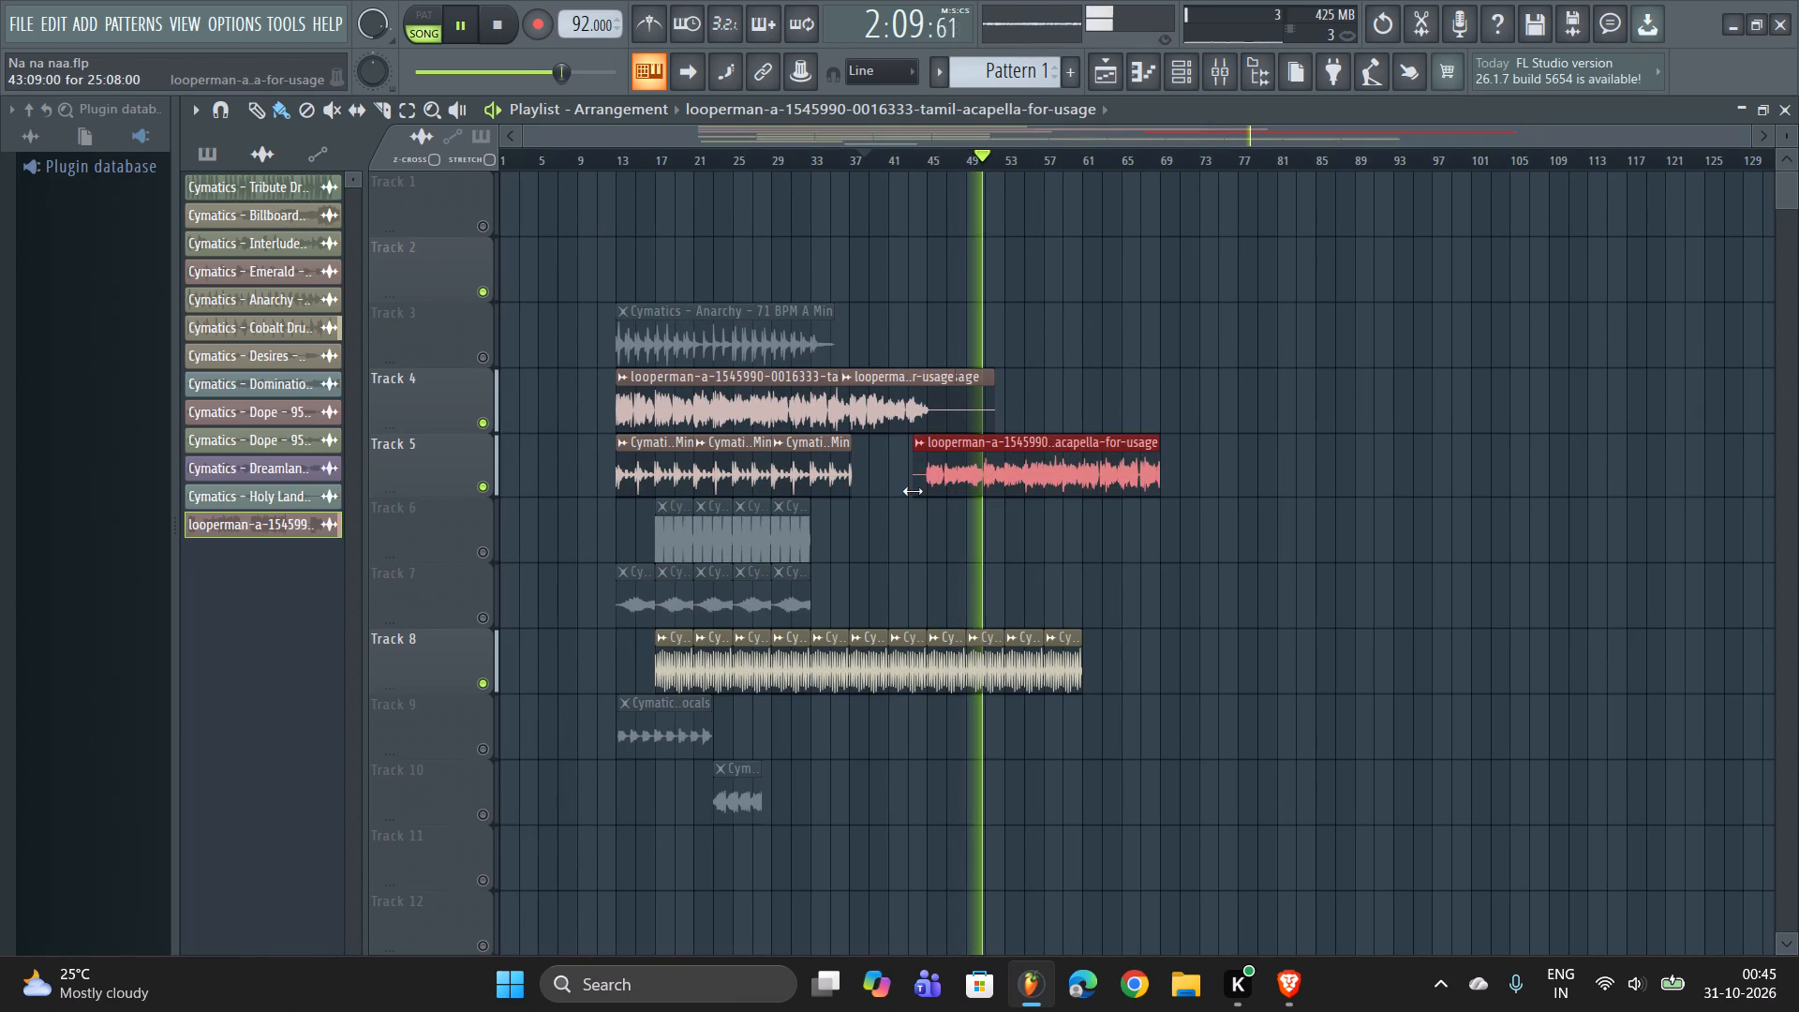
pyautogui.moveTo(933, 469); pyautogui.dragTo(931, 322)
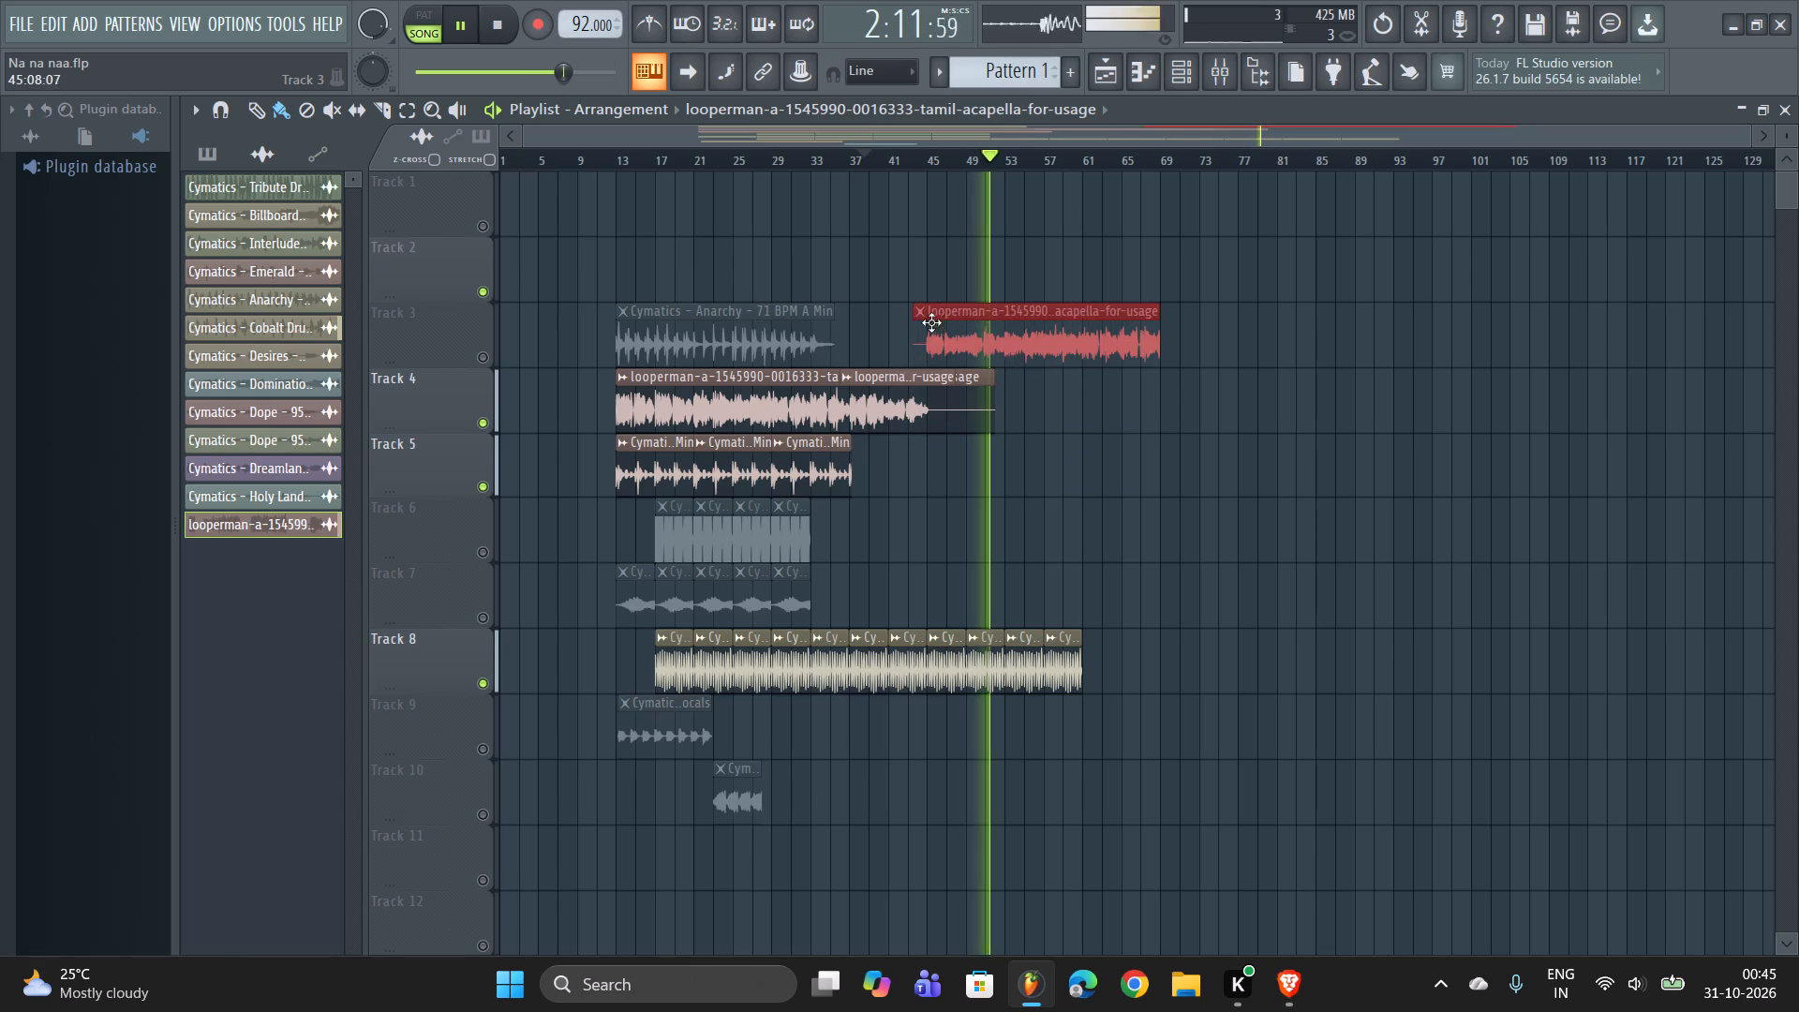
pyautogui.moveTo(931, 322); pyautogui.dragTo(936, 320)
pyautogui.press('space')
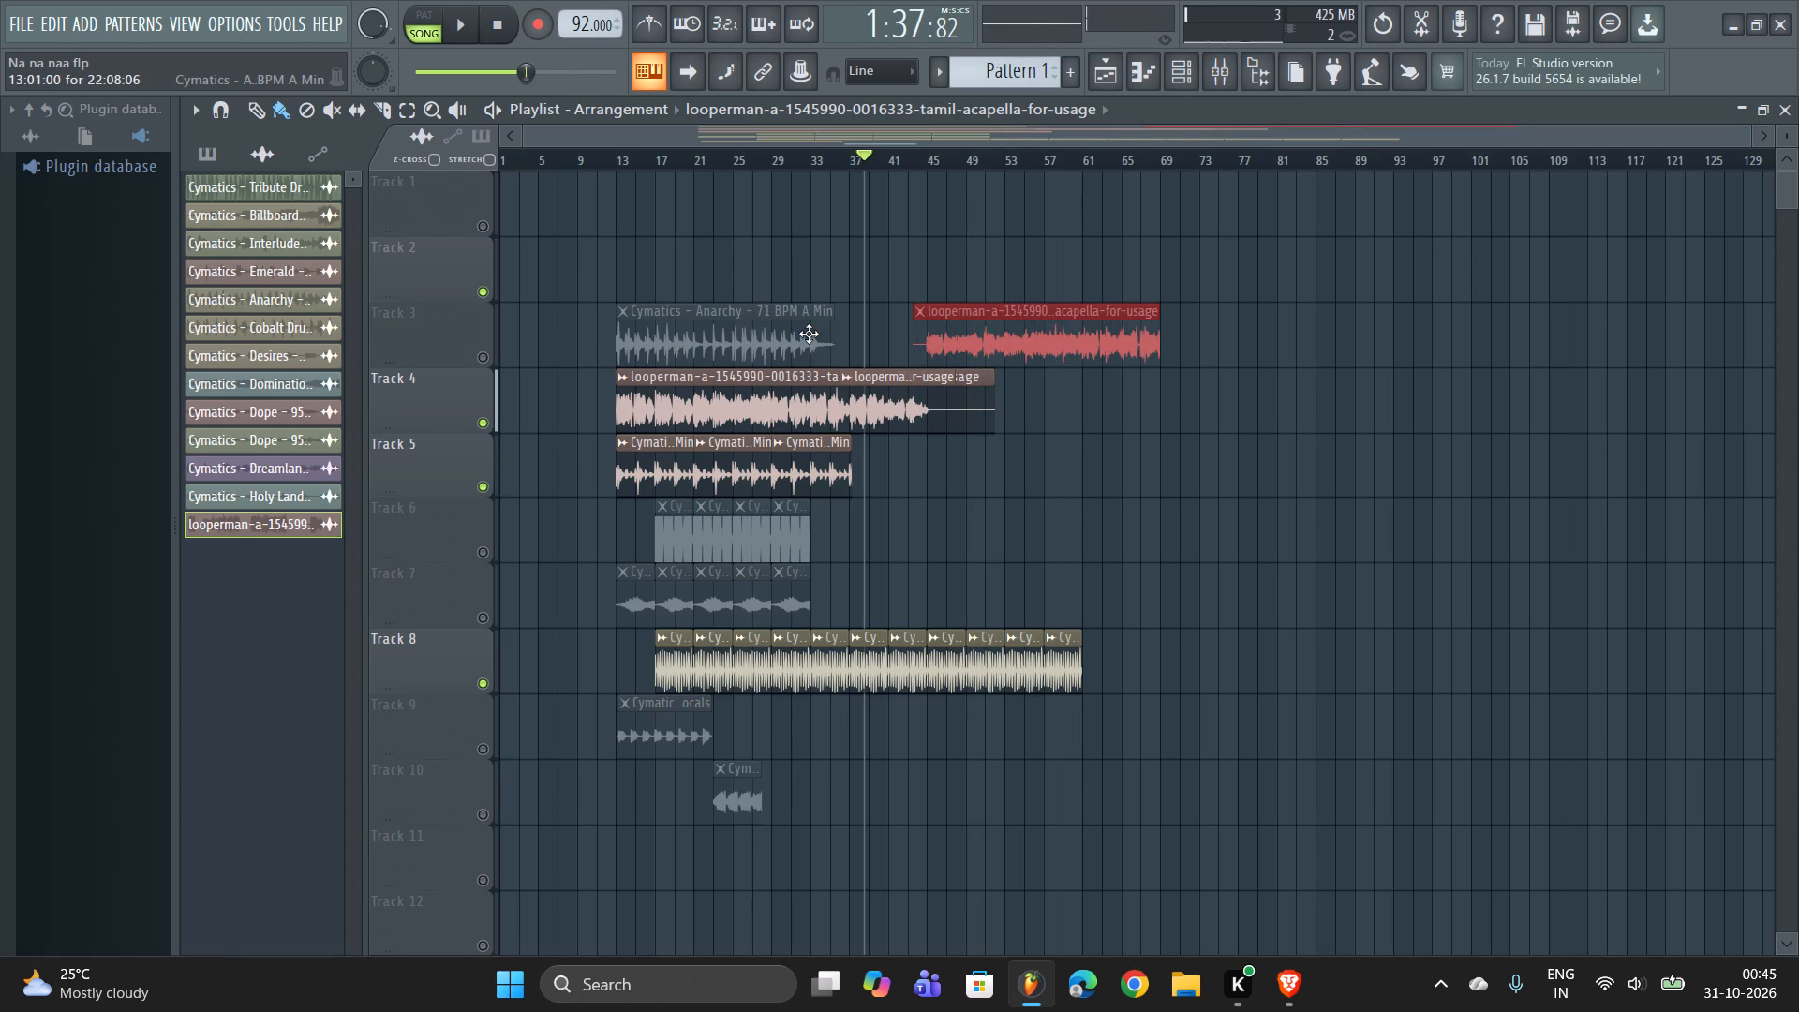
# Move the Anarchy clip from Track 3 up to Track 2, still starting at bar 13.
pyautogui.keyDown('ctrl'); pyautogui.moveTo(851, 337); pyautogui.dragTo(578, 341); pyautogui.keyUp('ctrl')
pyautogui.click(619, 341)
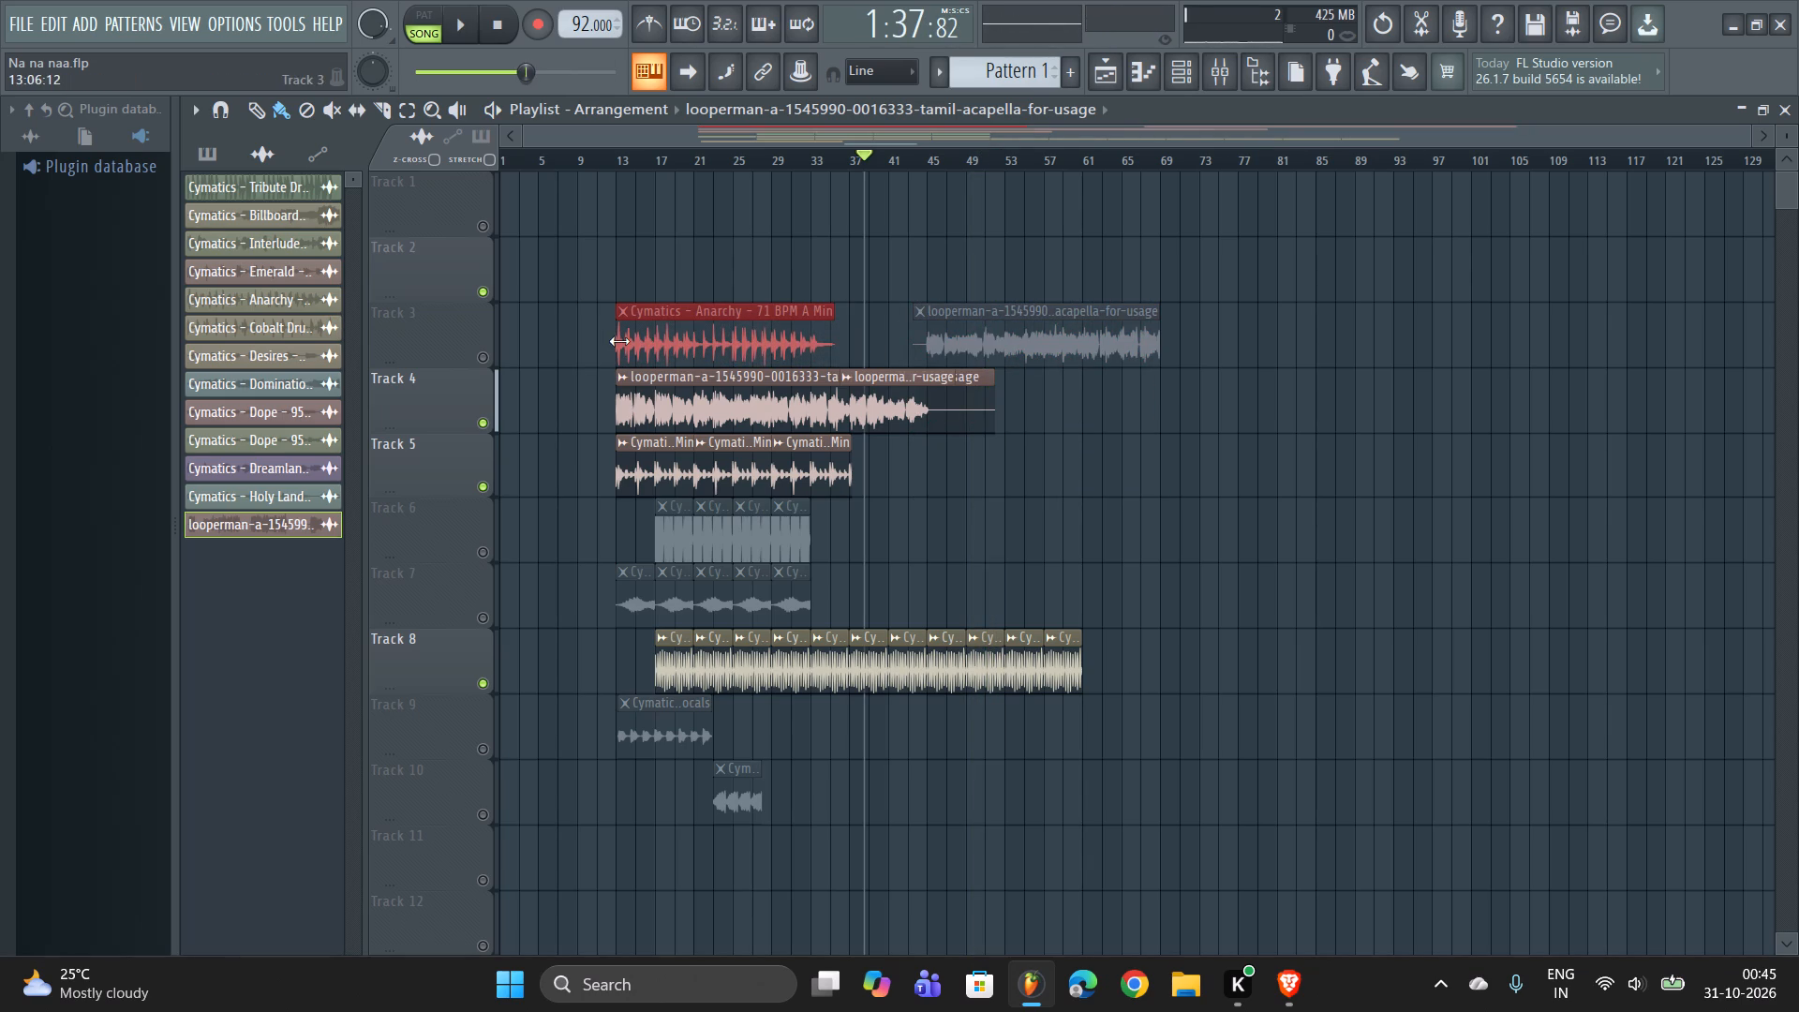
pyautogui.moveTo(649, 341); pyautogui.dragTo(652, 235)
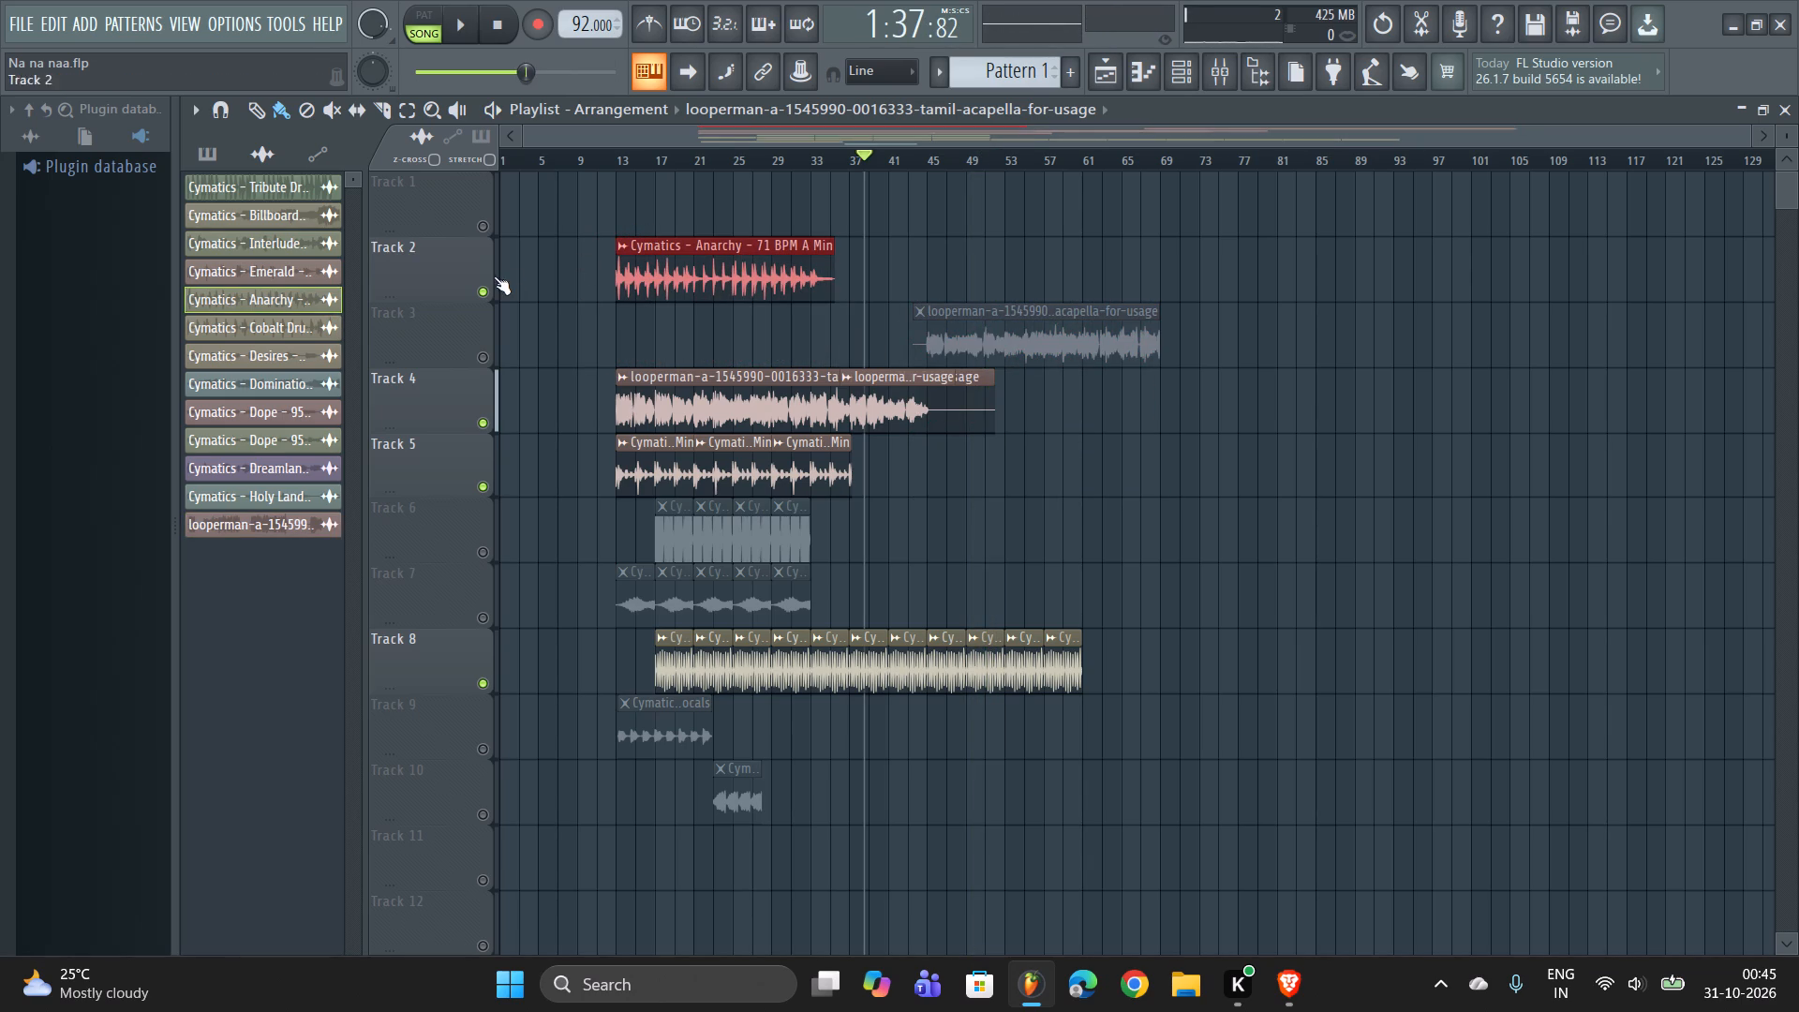
# Play the arrangement from about bar 15.
pyautogui.press('space')
pyautogui.click(636, 156)
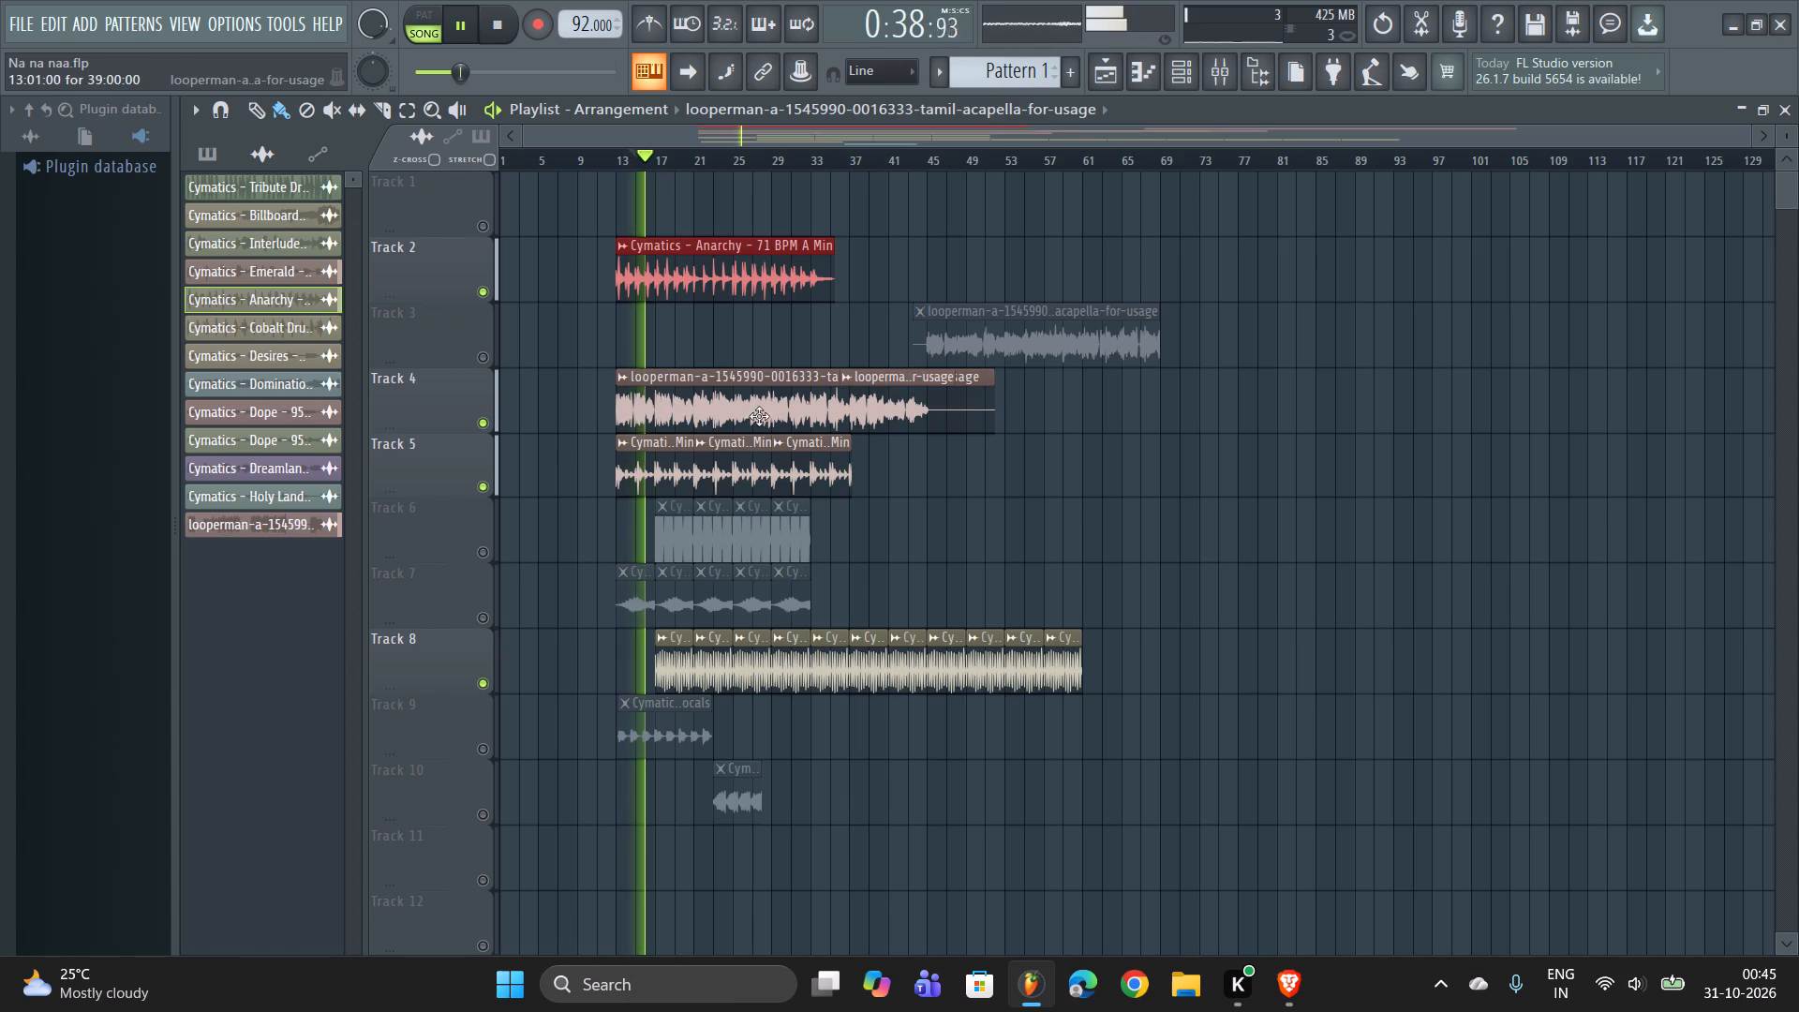
# Shift all clips on Tracks 2 to 10 together so the earliest ones start at bar 29, and stop playback.
pyautogui.keyDown('ctrl'); pyautogui.moveTo(1322, 261); pyautogui.dragTo(518, 820); pyautogui.keyUp('ctrl')
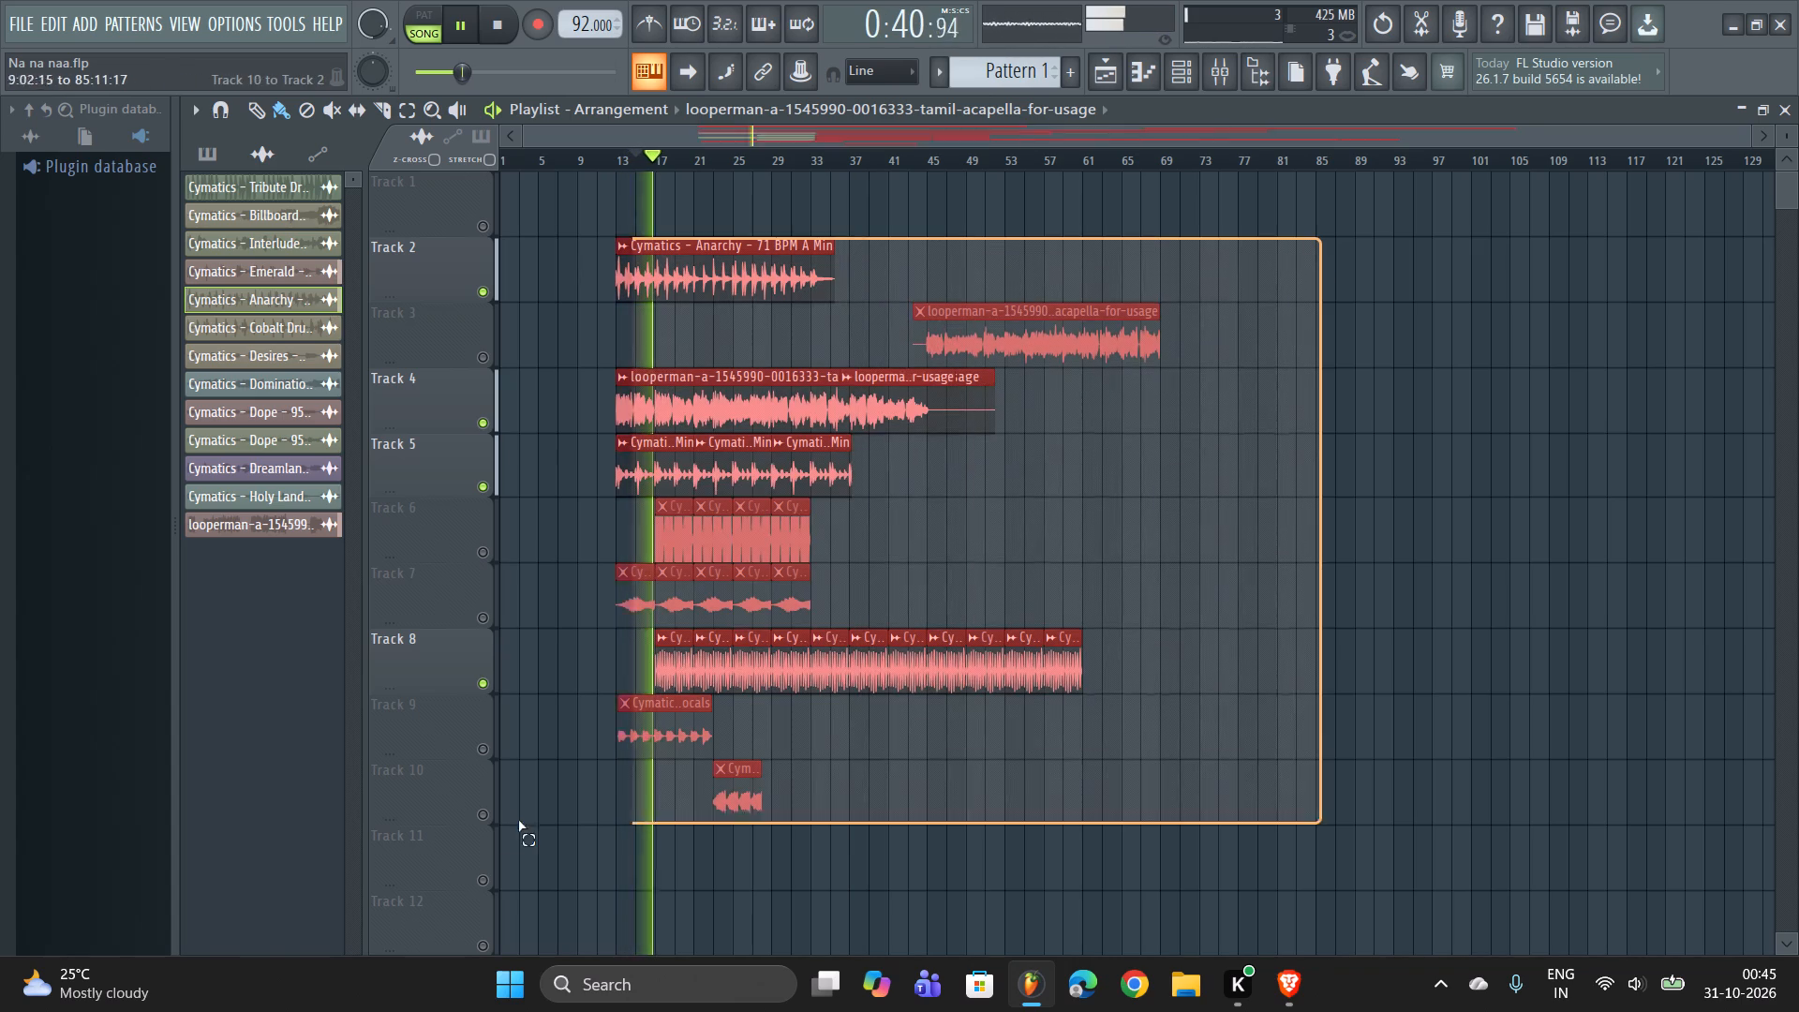
pyautogui.keyDown('ctrl'); pyautogui.moveTo(518, 820); pyautogui.dragTo(468, 842); pyautogui.keyUp('ctrl')
pyautogui.moveTo(692, 403); pyautogui.dragTo(969, 408)
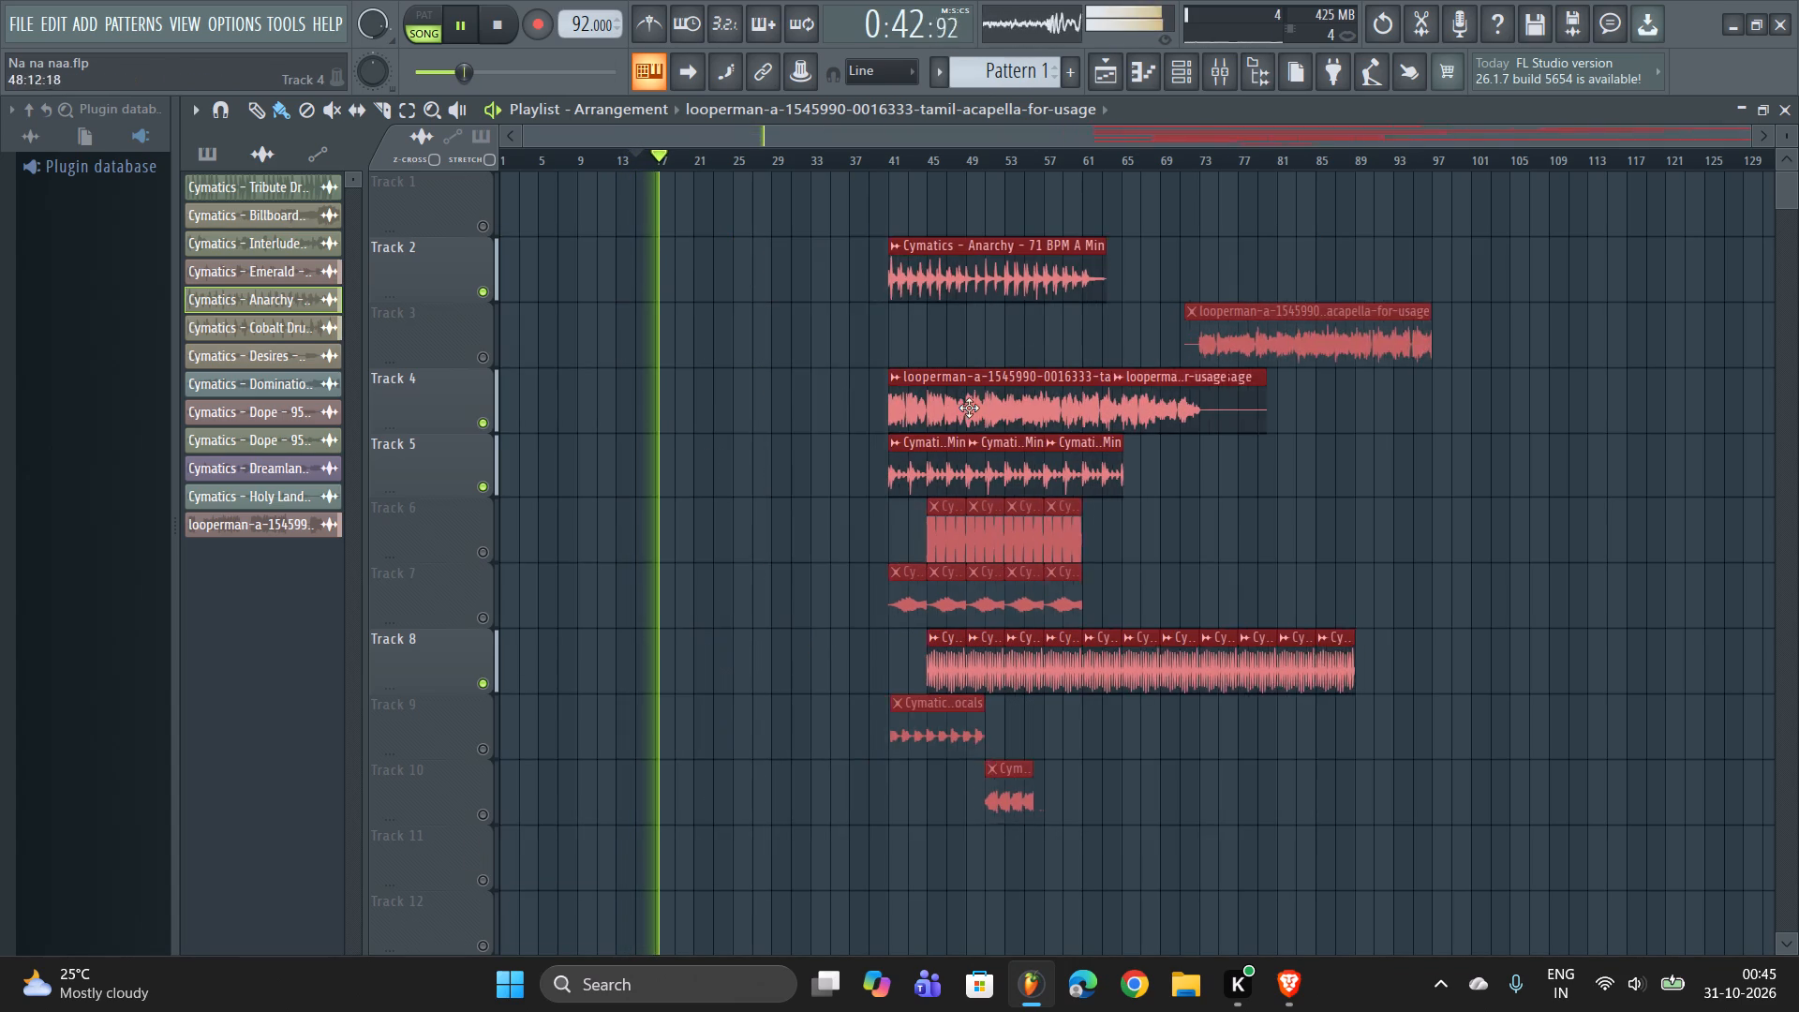
pyautogui.moveTo(969, 408); pyautogui.dragTo(853, 416)
pyautogui.rightClick(1285, 436)
pyautogui.press('space')
# Move the Track 3 acapella clip to bar 1 and extend both ends until it spans 36 bars.
pyautogui.moveTo(1125, 341); pyautogui.dragTo(464, 365)
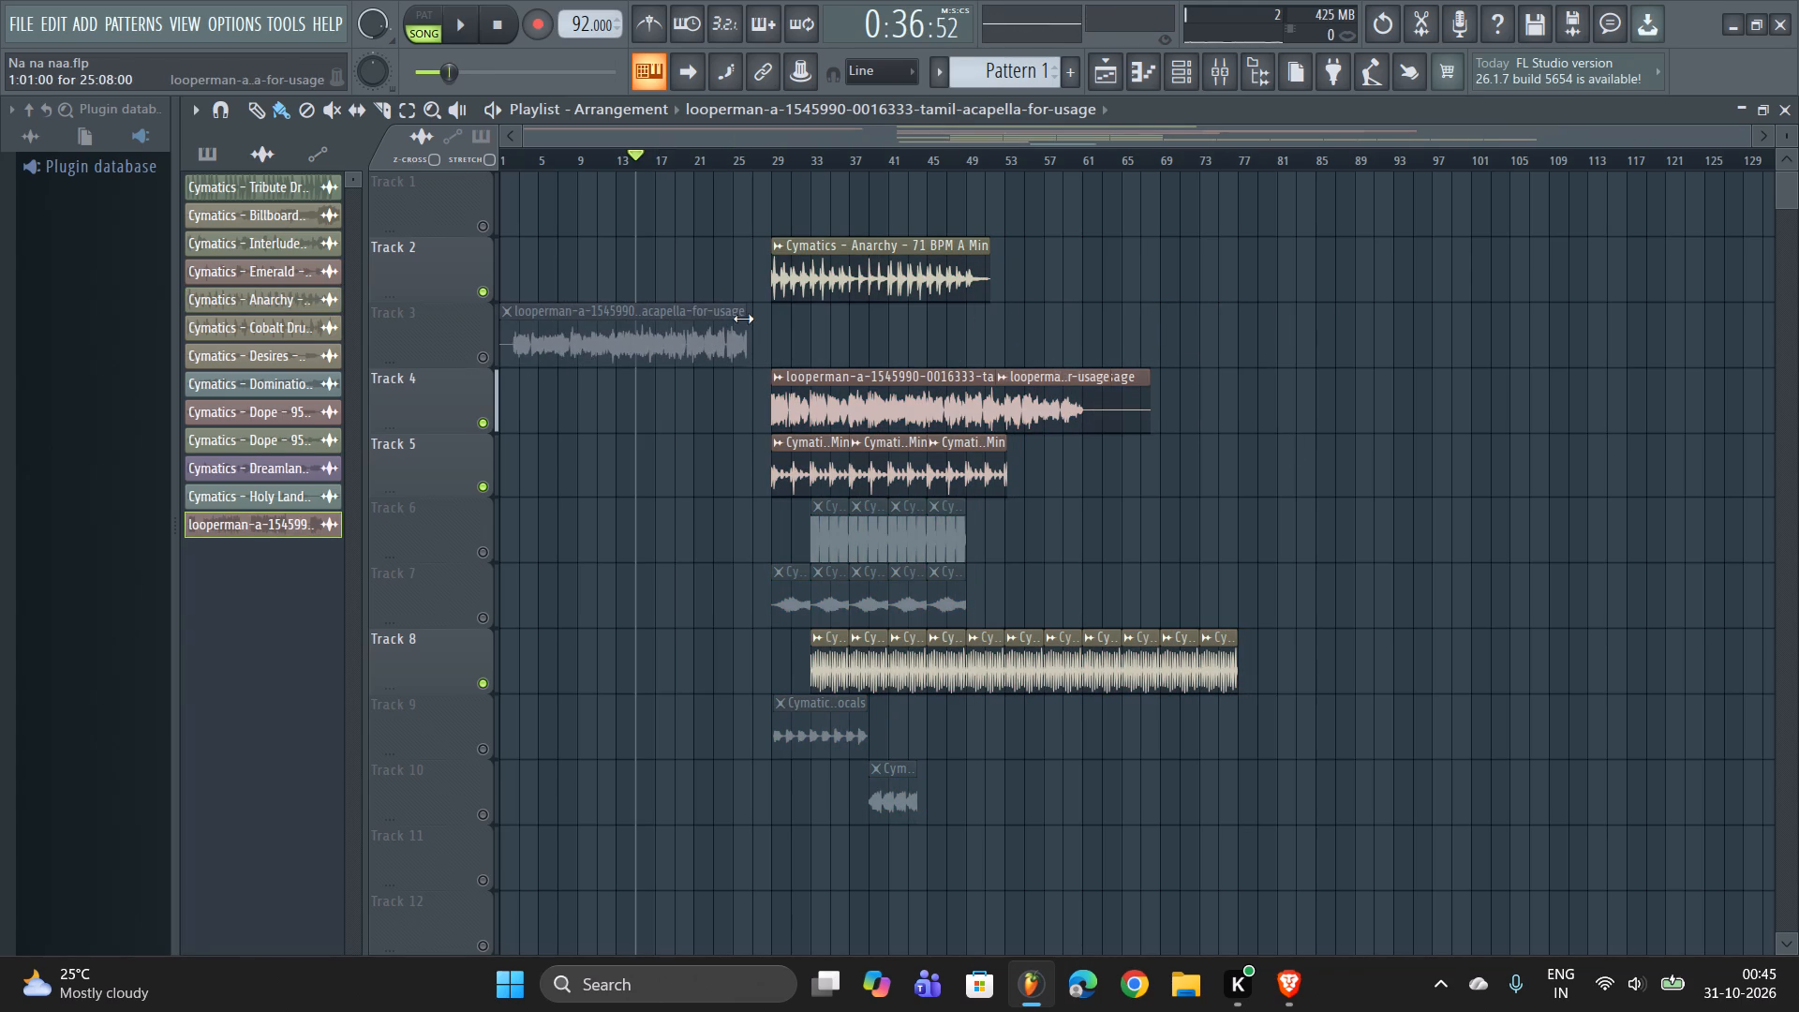
pyautogui.moveTo(744, 318); pyautogui.dragTo(752, 350)
pyautogui.moveTo(640, 346); pyautogui.dragTo(671, 354)
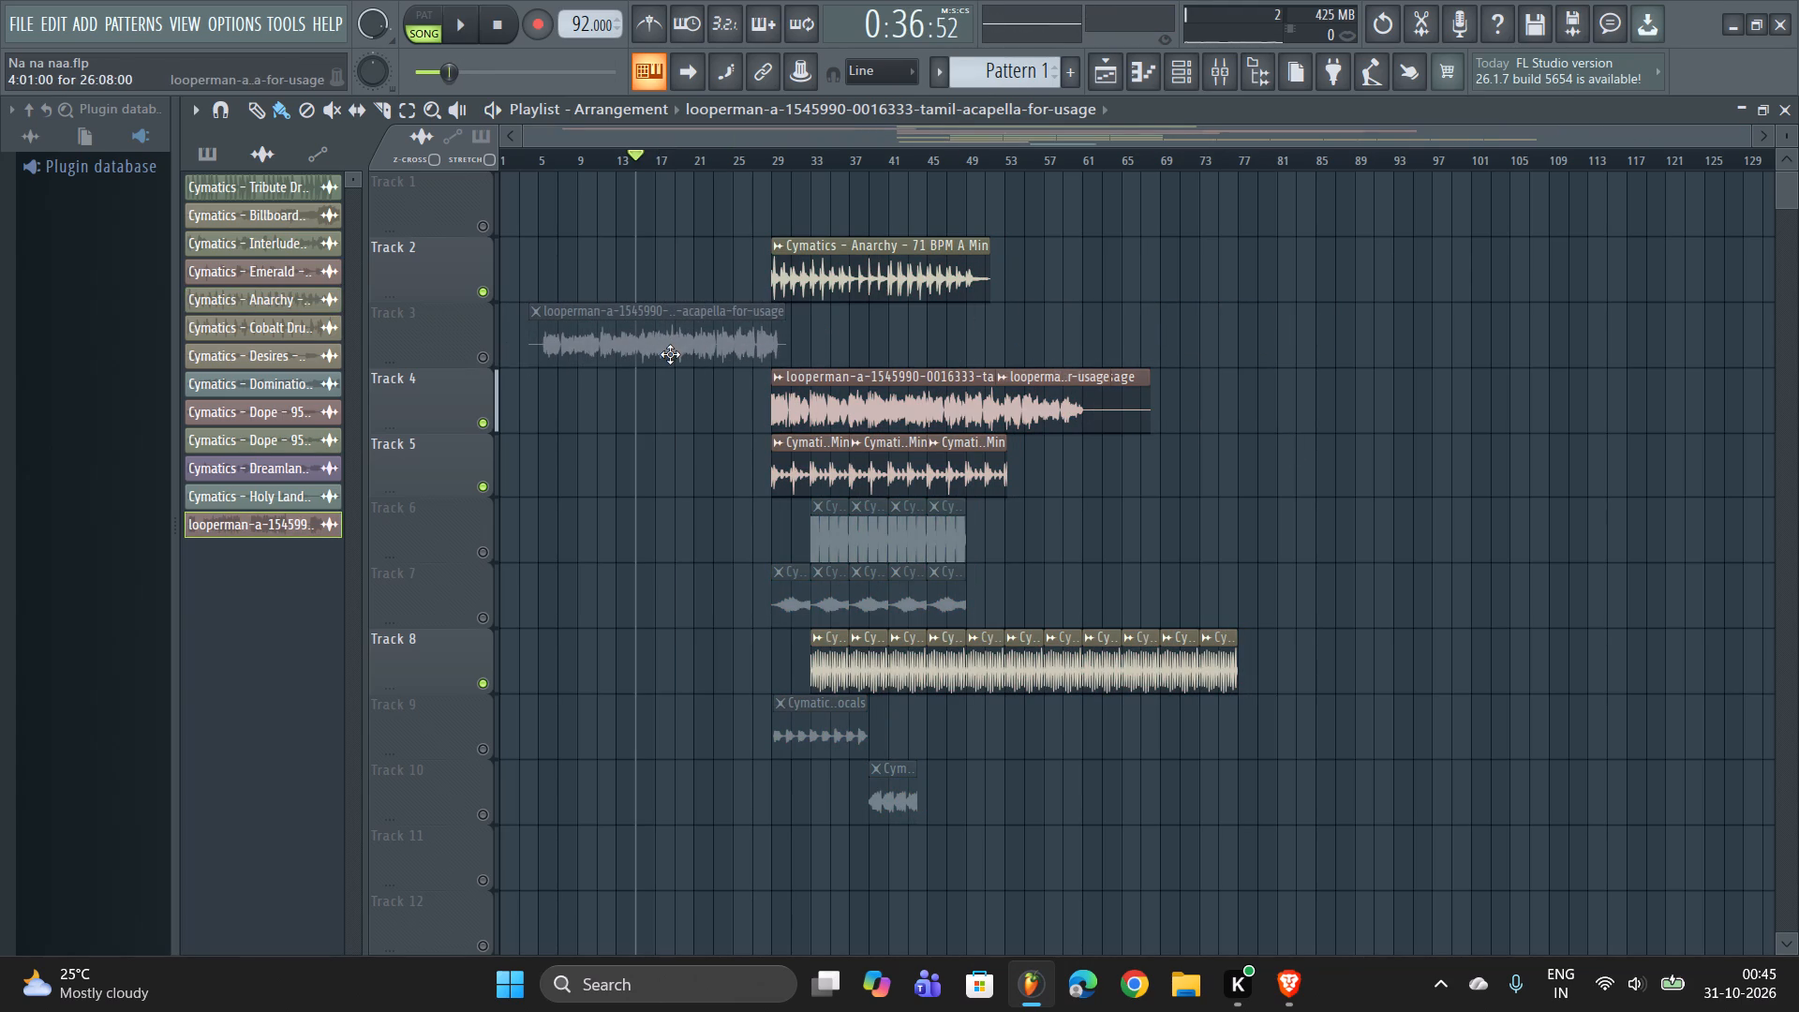
pyautogui.click(658, 336)
pyautogui.moveTo(624, 340); pyautogui.dragTo(756, 305)
pyautogui.moveTo(662, 324); pyautogui.dragTo(266, 392)
pyautogui.moveTo(624, 332); pyautogui.dragTo(472, 358)
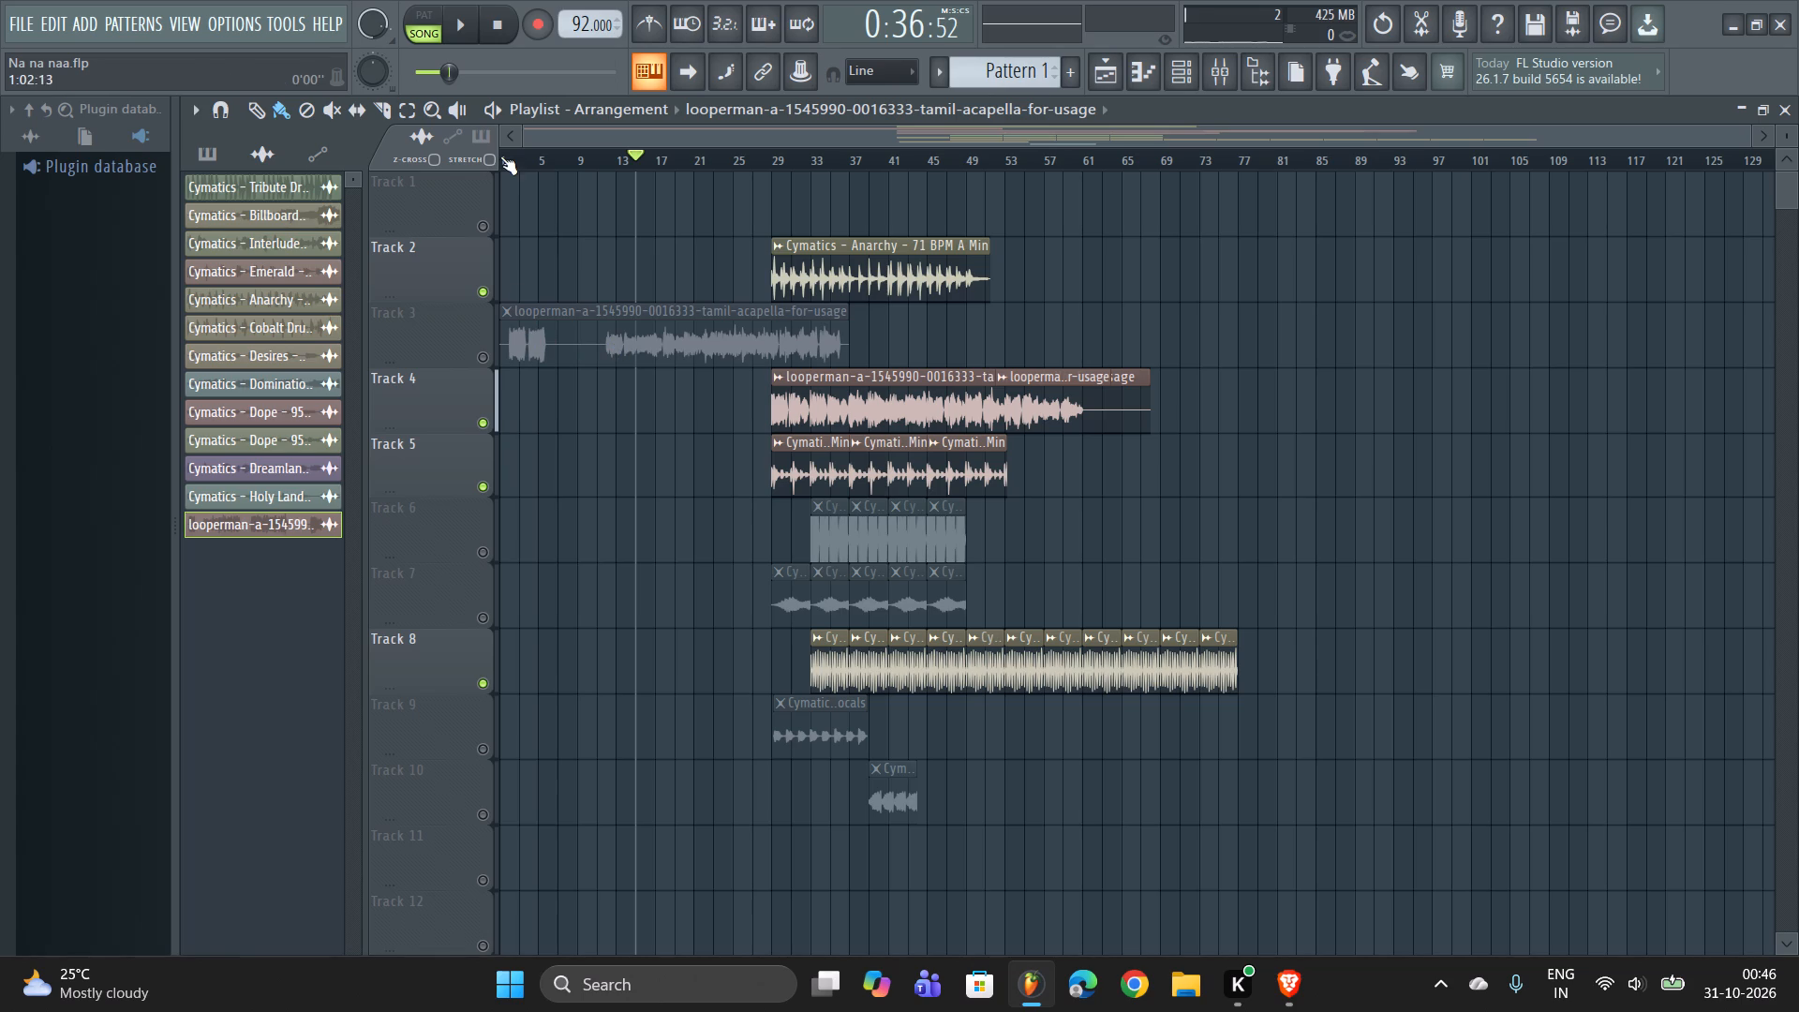
# Unmute Track 3 and play the arrangement from bar 1.
pyautogui.click(506, 161)
pyautogui.click(492, 352)
pyautogui.press('space')
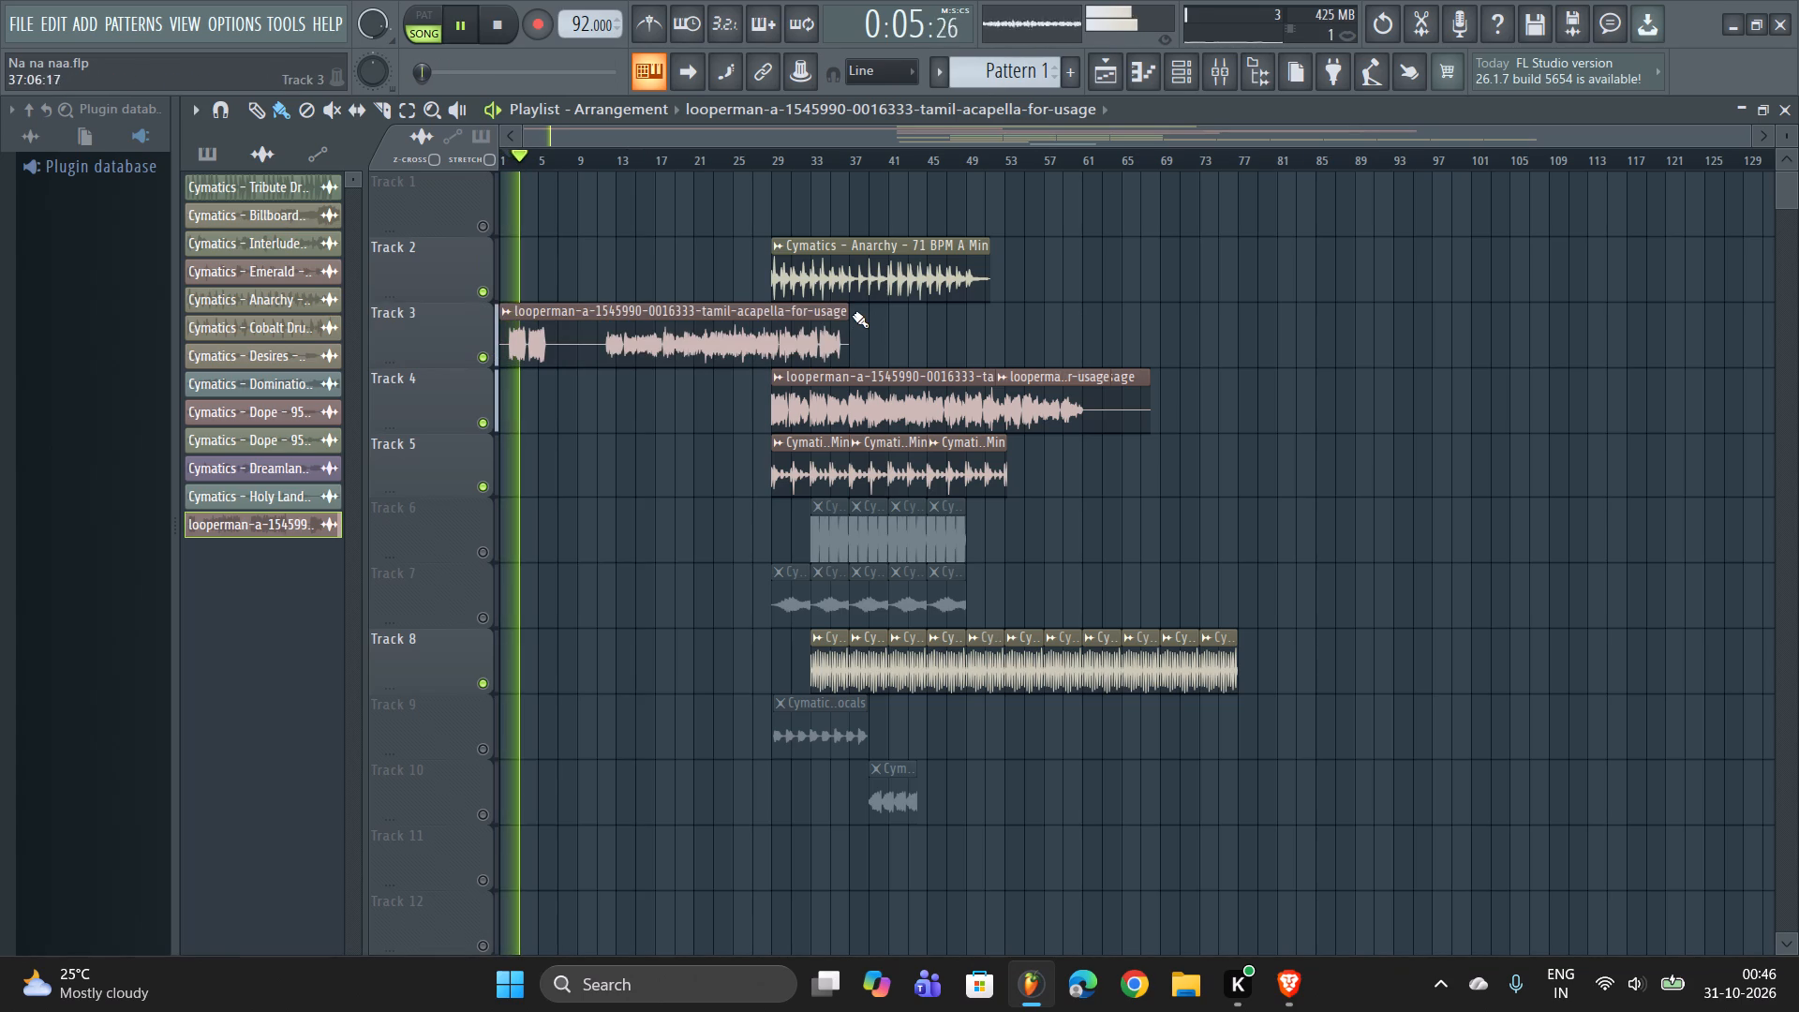
pyautogui.press('space')
pyautogui.press('space')
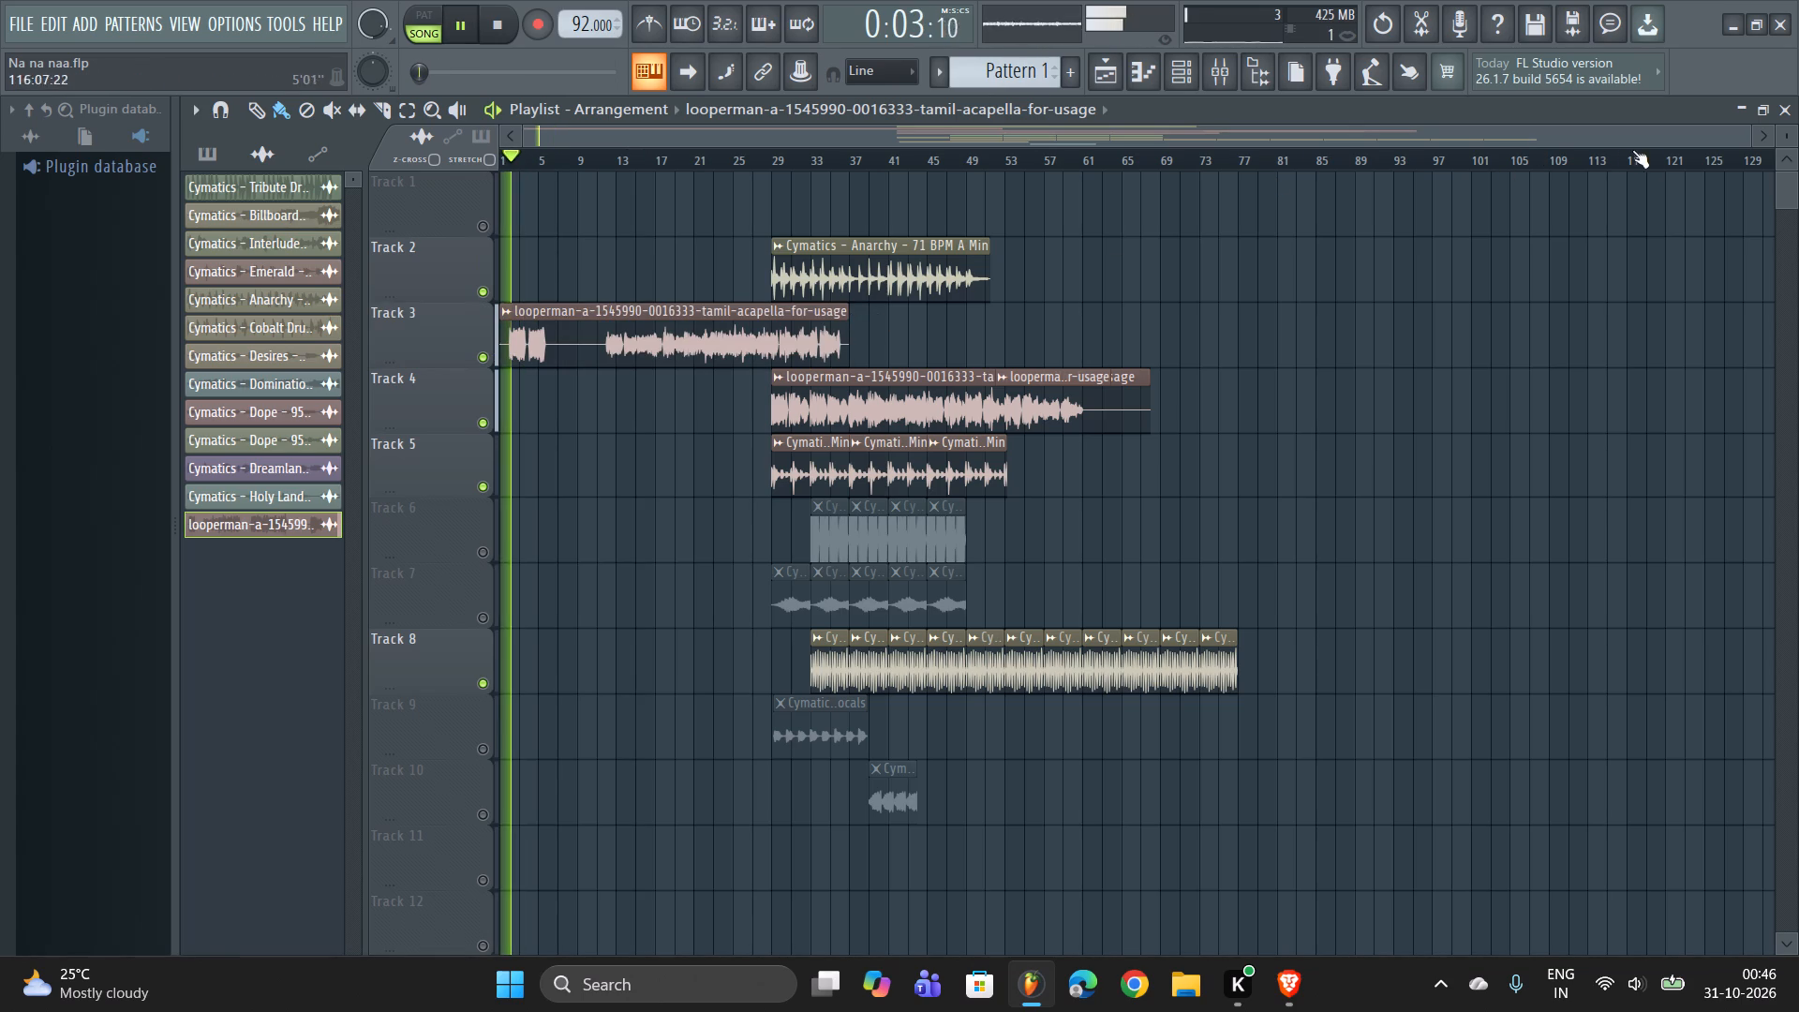
# Trim the start of the Track 3 acapella clip to about bar 12, cutting off the opening phrase and the silent gap.
pyautogui.moveTo(1740, 133); pyautogui.dragTo(1595, 120)
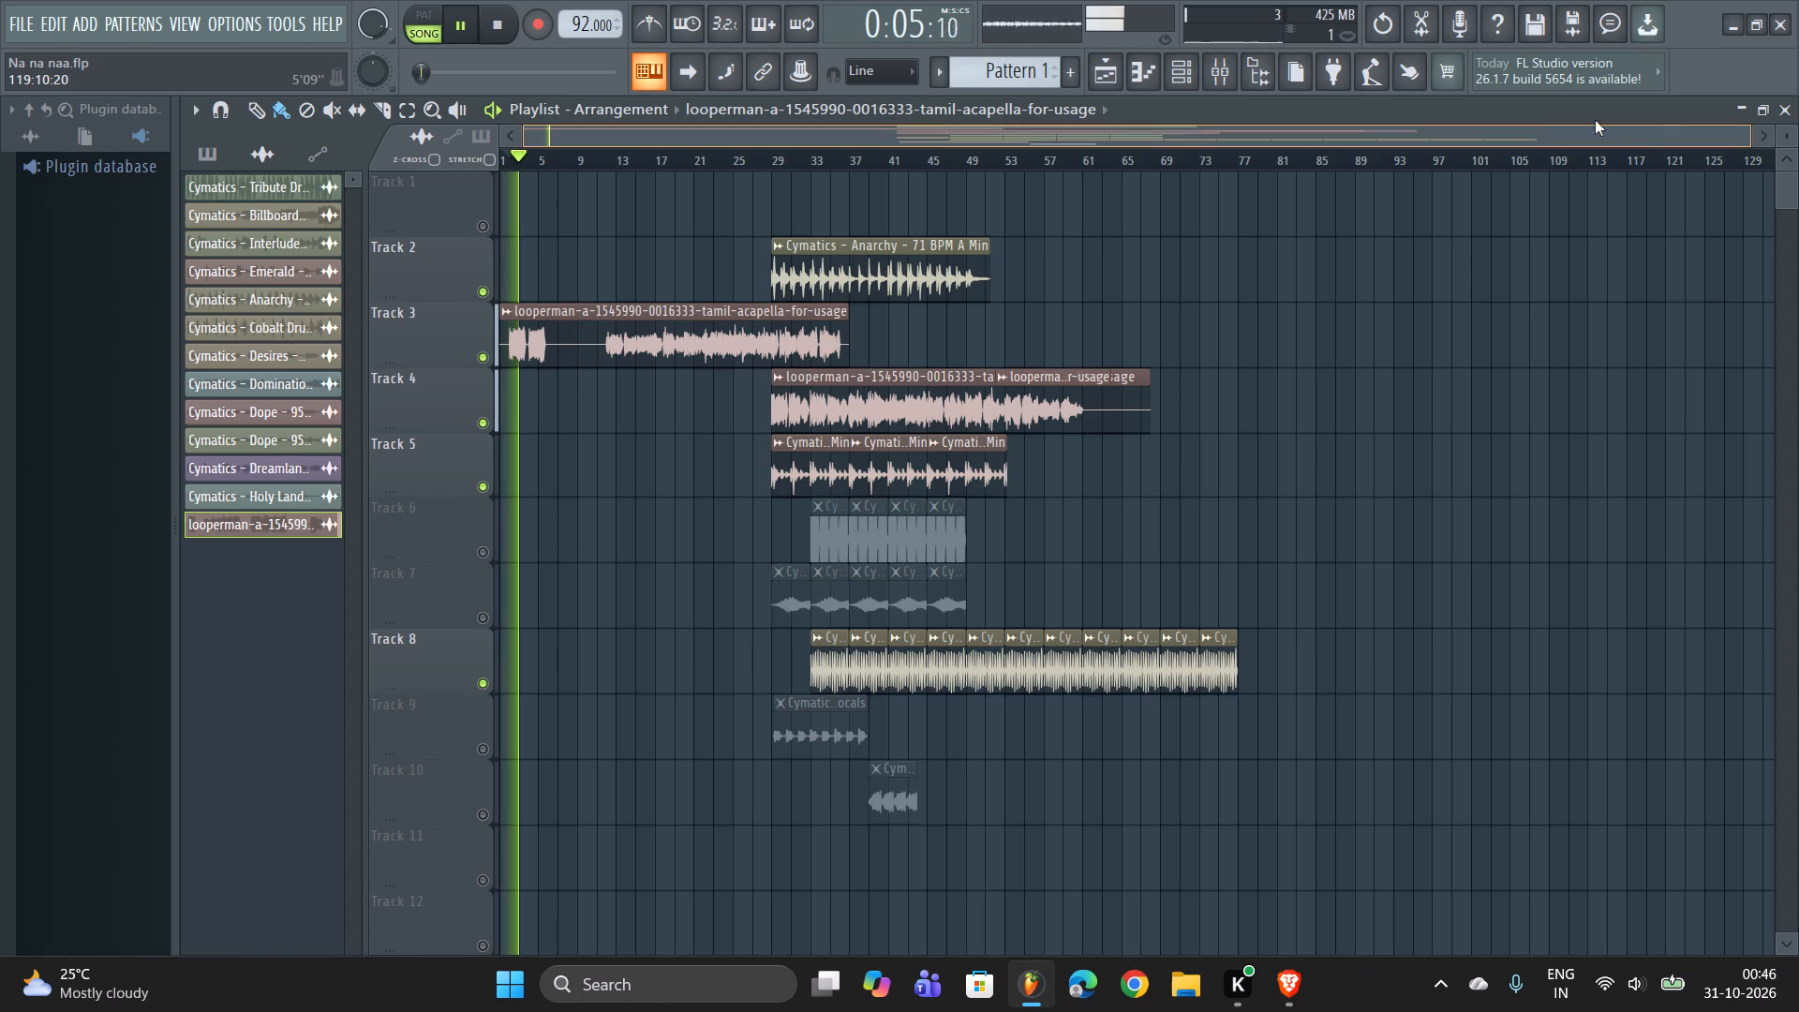
pyautogui.moveTo(1595, 120); pyautogui.dragTo(965, 177)
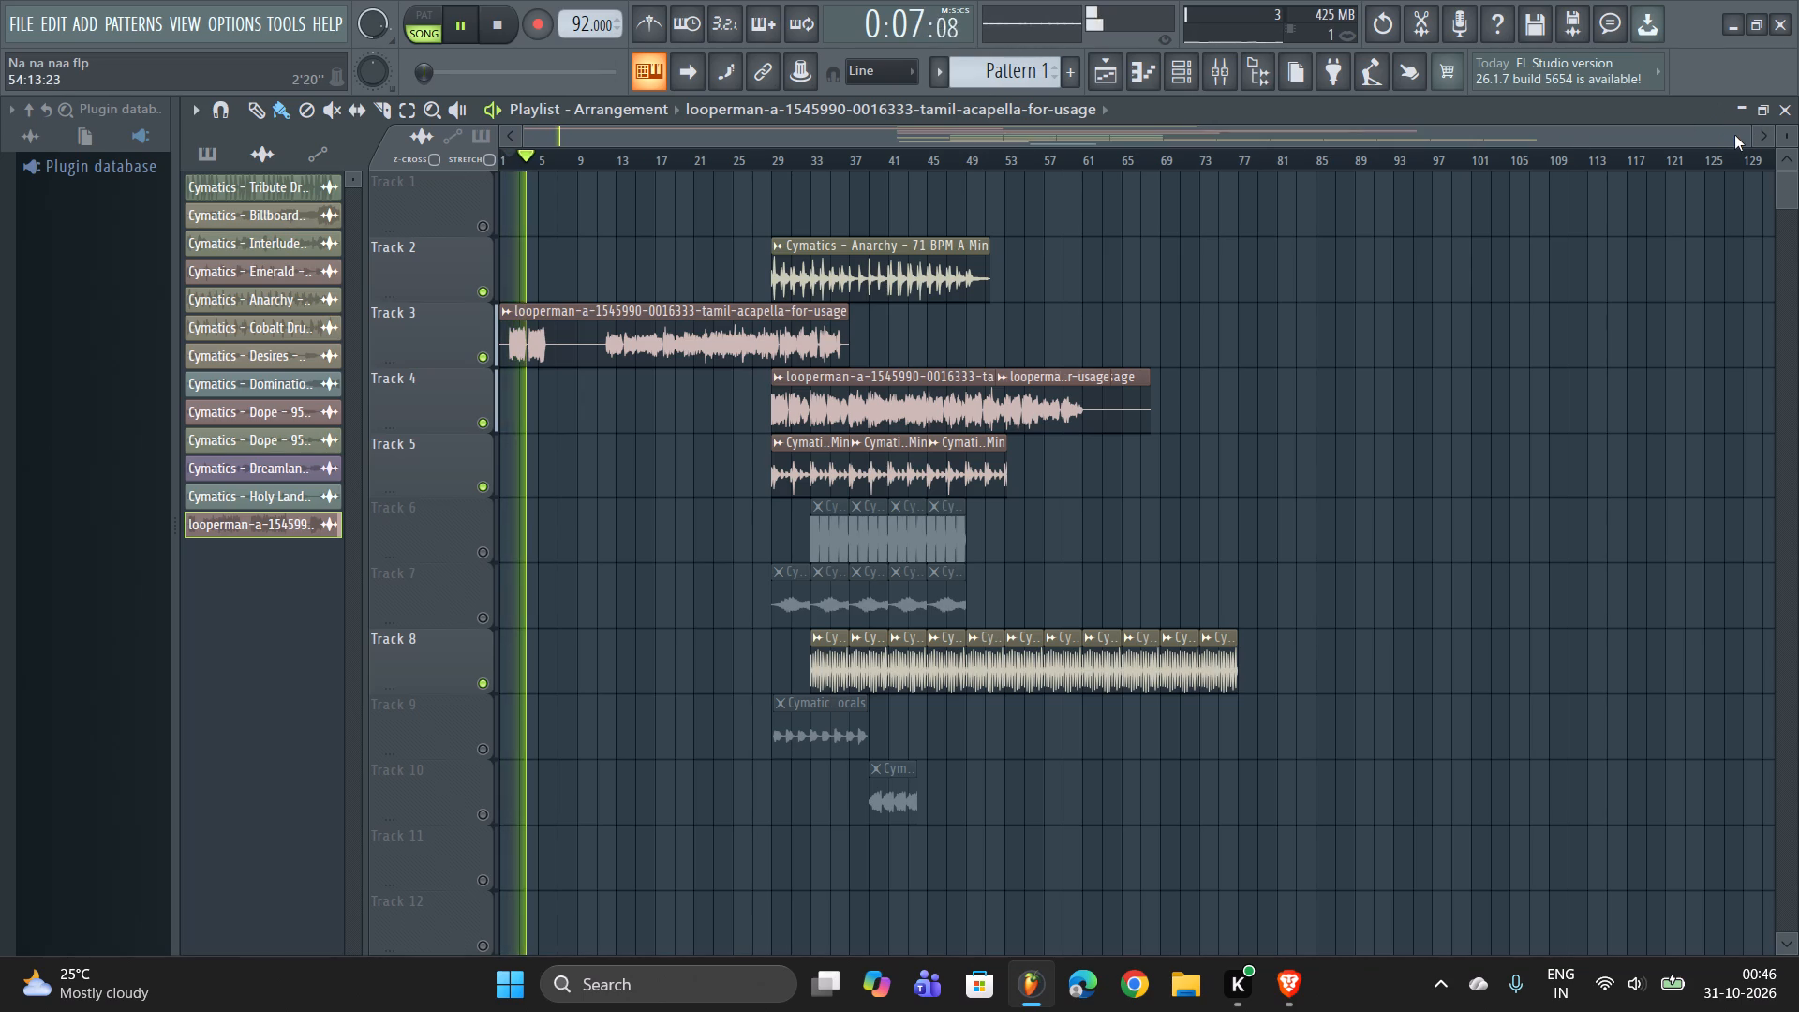
pyautogui.moveTo(1735, 133); pyautogui.dragTo(1197, 152)
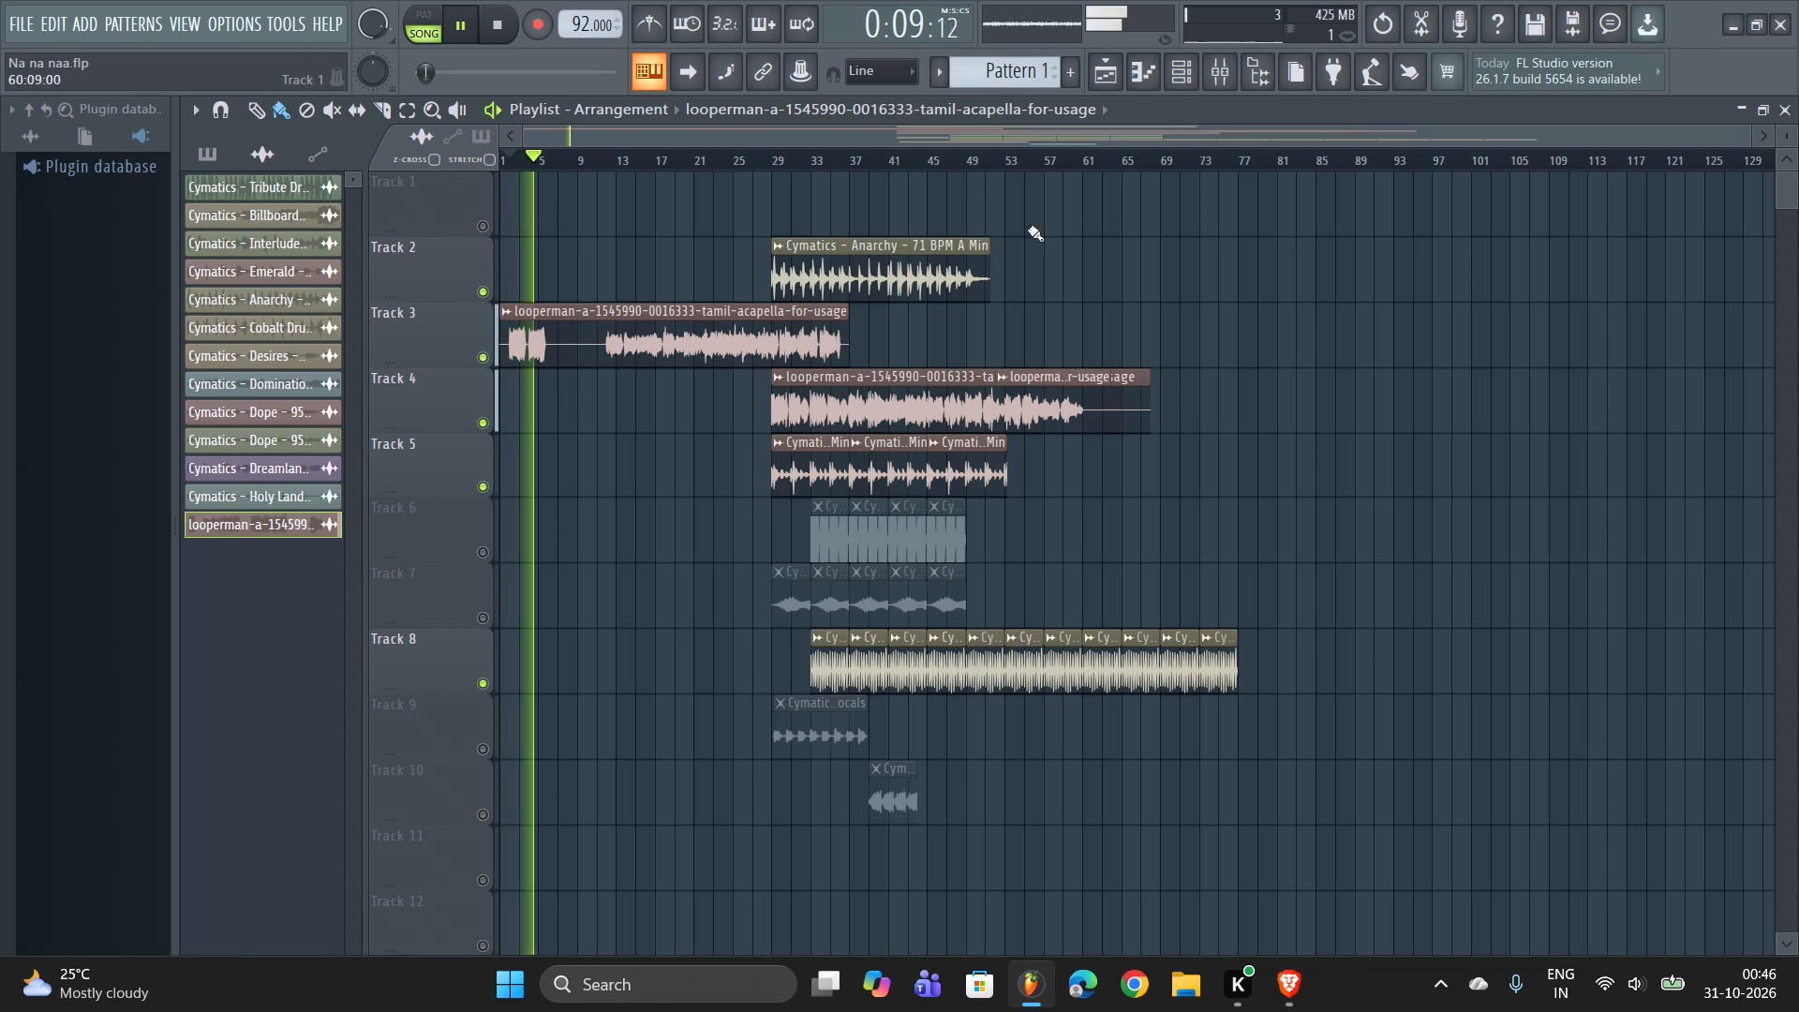
pyautogui.moveTo(502, 339); pyautogui.dragTo(503, 339)
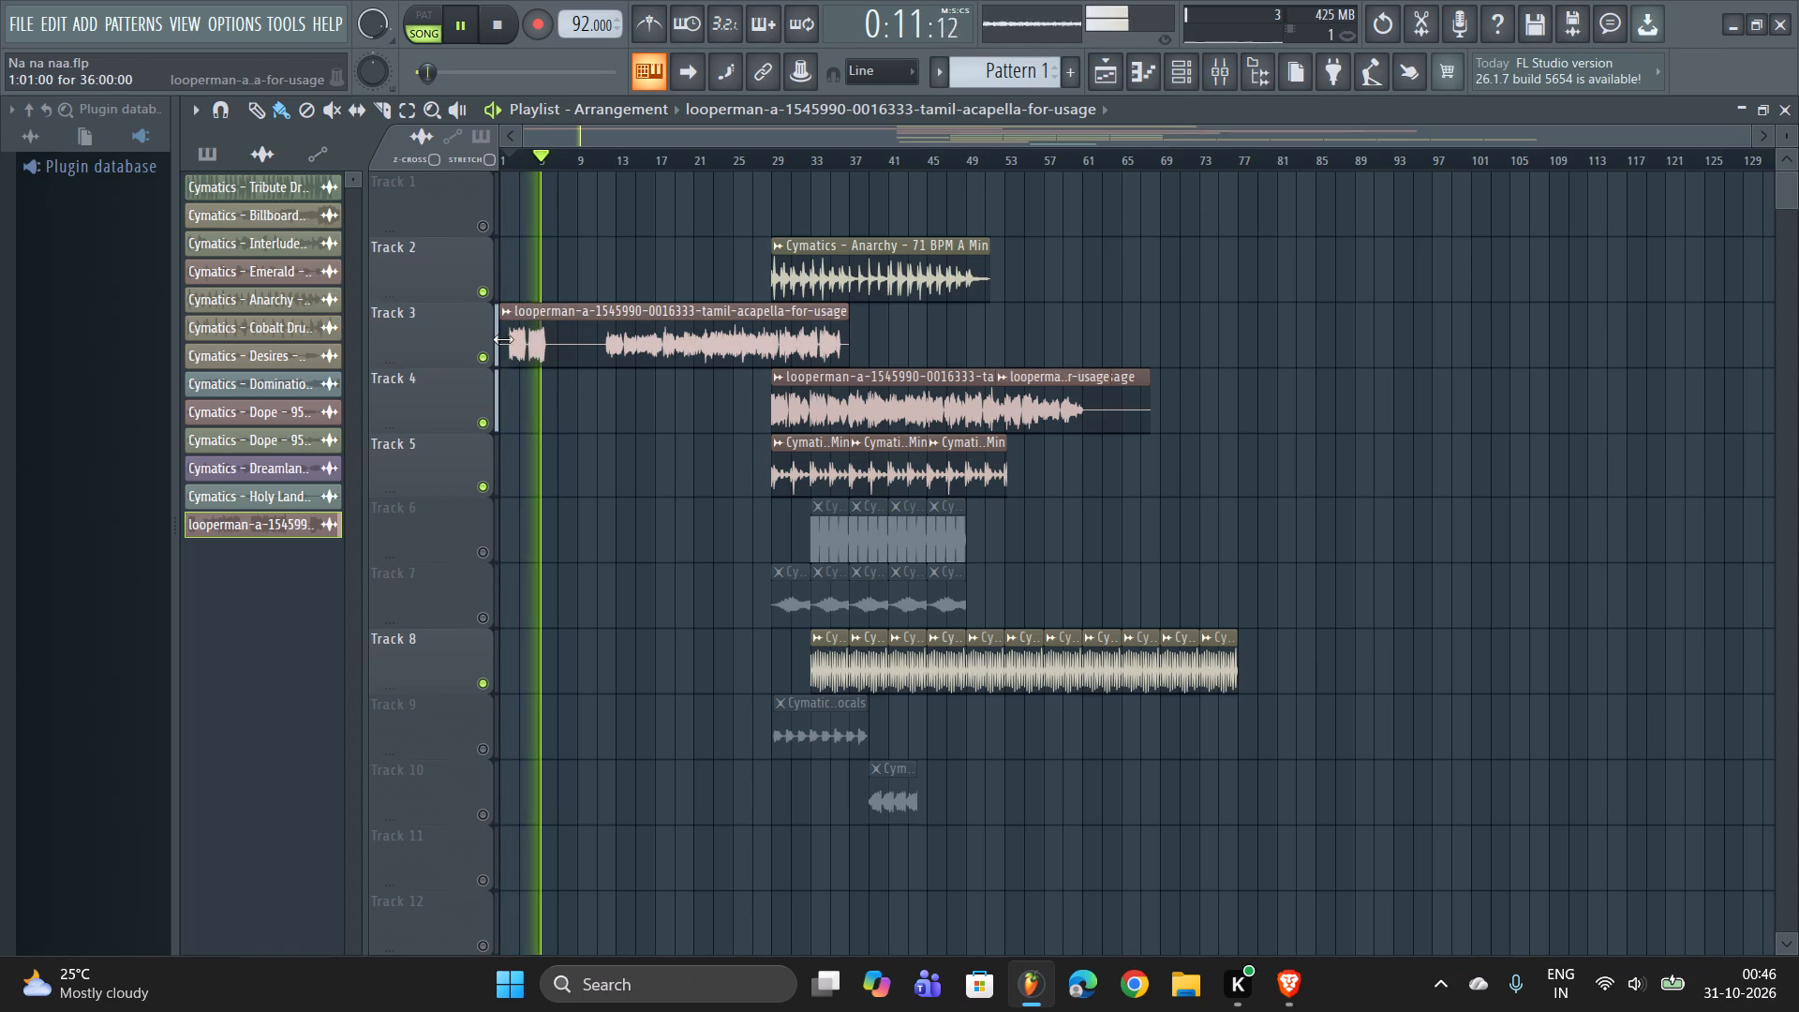
pyautogui.moveTo(503, 339); pyautogui.dragTo(606, 349)
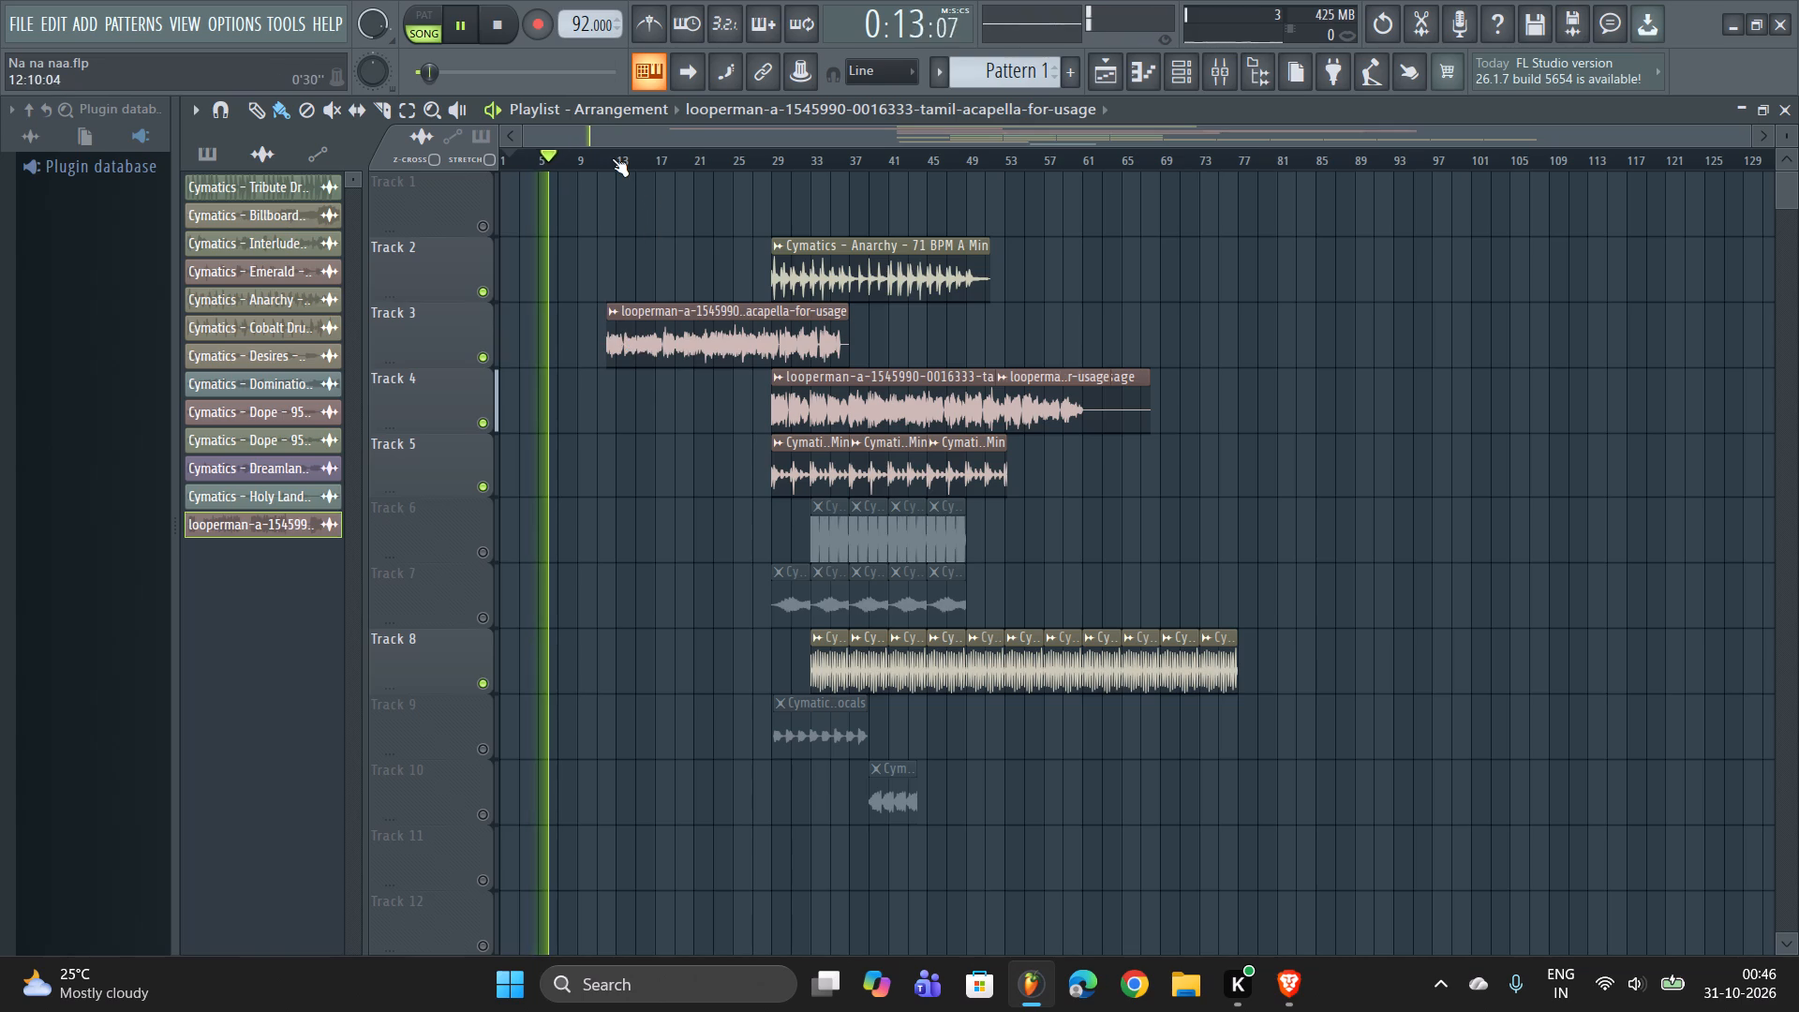
# Move the trimmed Track 3 acapella clip to start at bar 13, with playback restarted from about bar 12.
pyautogui.click(612, 158)
pyautogui.moveTo(656, 334); pyautogui.dragTo(669, 338)
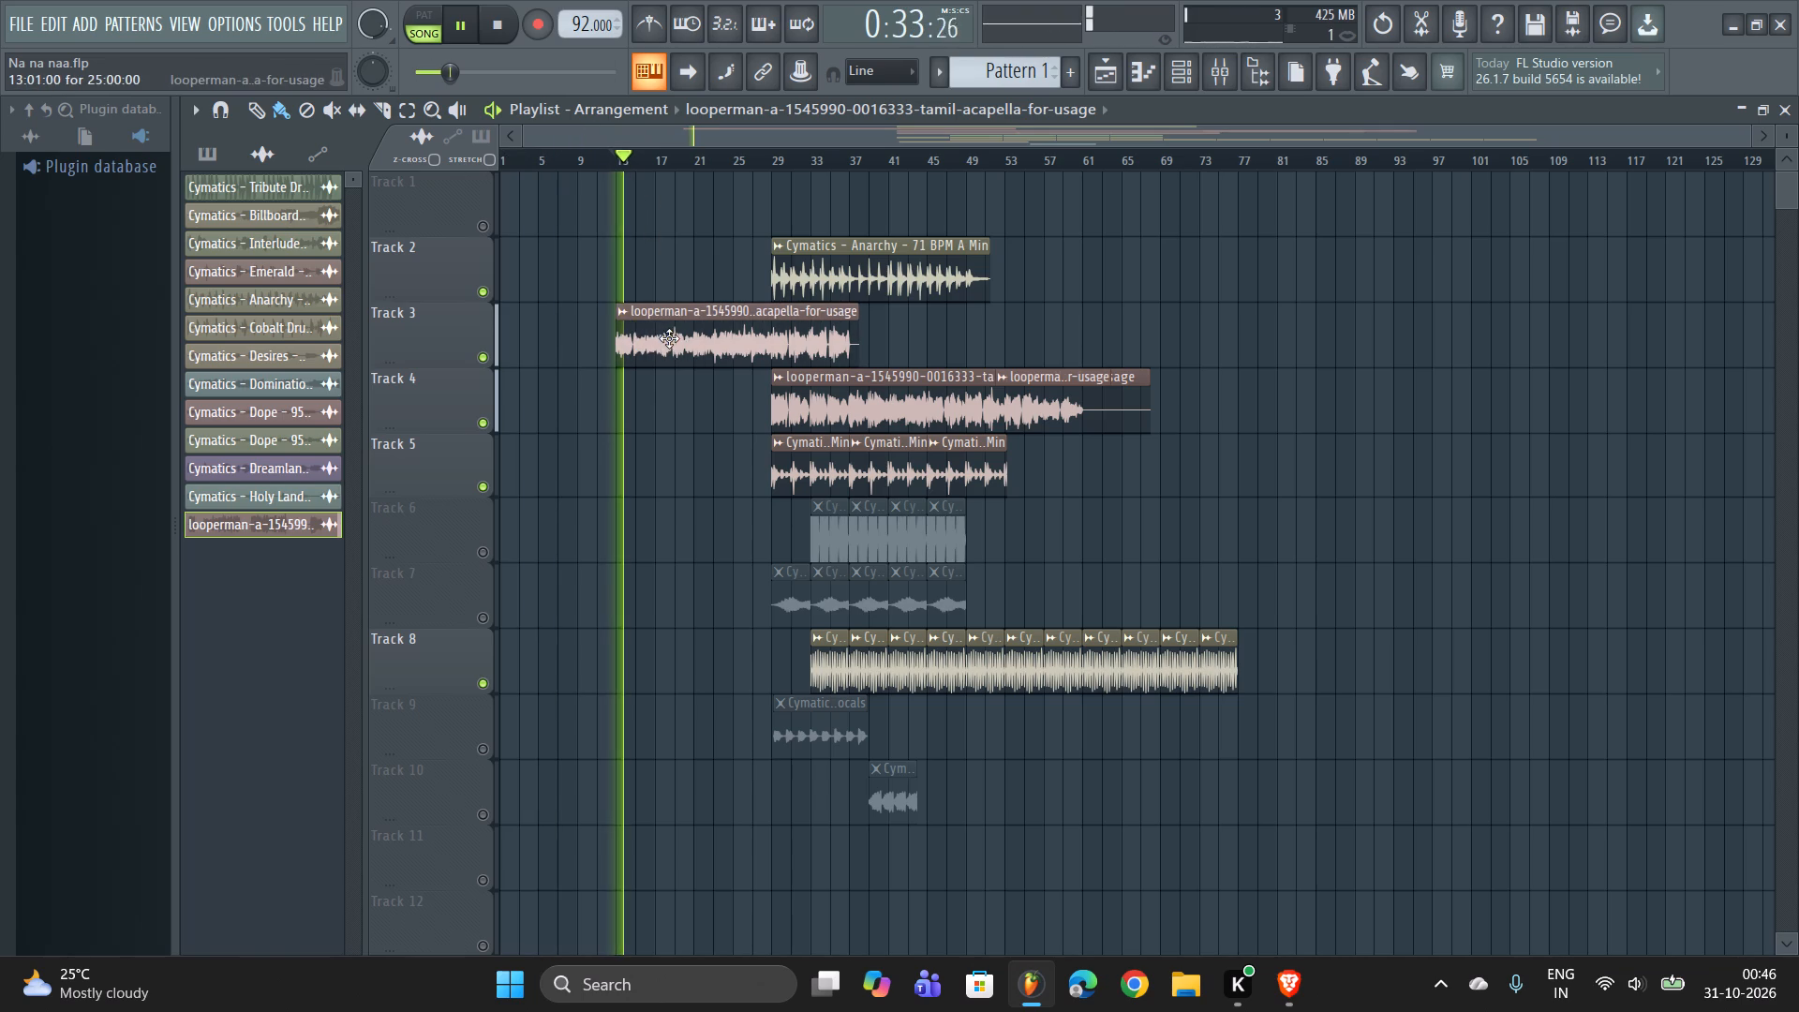
# Move the Track 3 acapella clip to start at bar 61 and play the arrangement from about bar 59.
pyautogui.moveTo(669, 338); pyautogui.dragTo(654, 345)
pyautogui.press('space')
pyautogui.moveTo(644, 344); pyautogui.dragTo(988, 329)
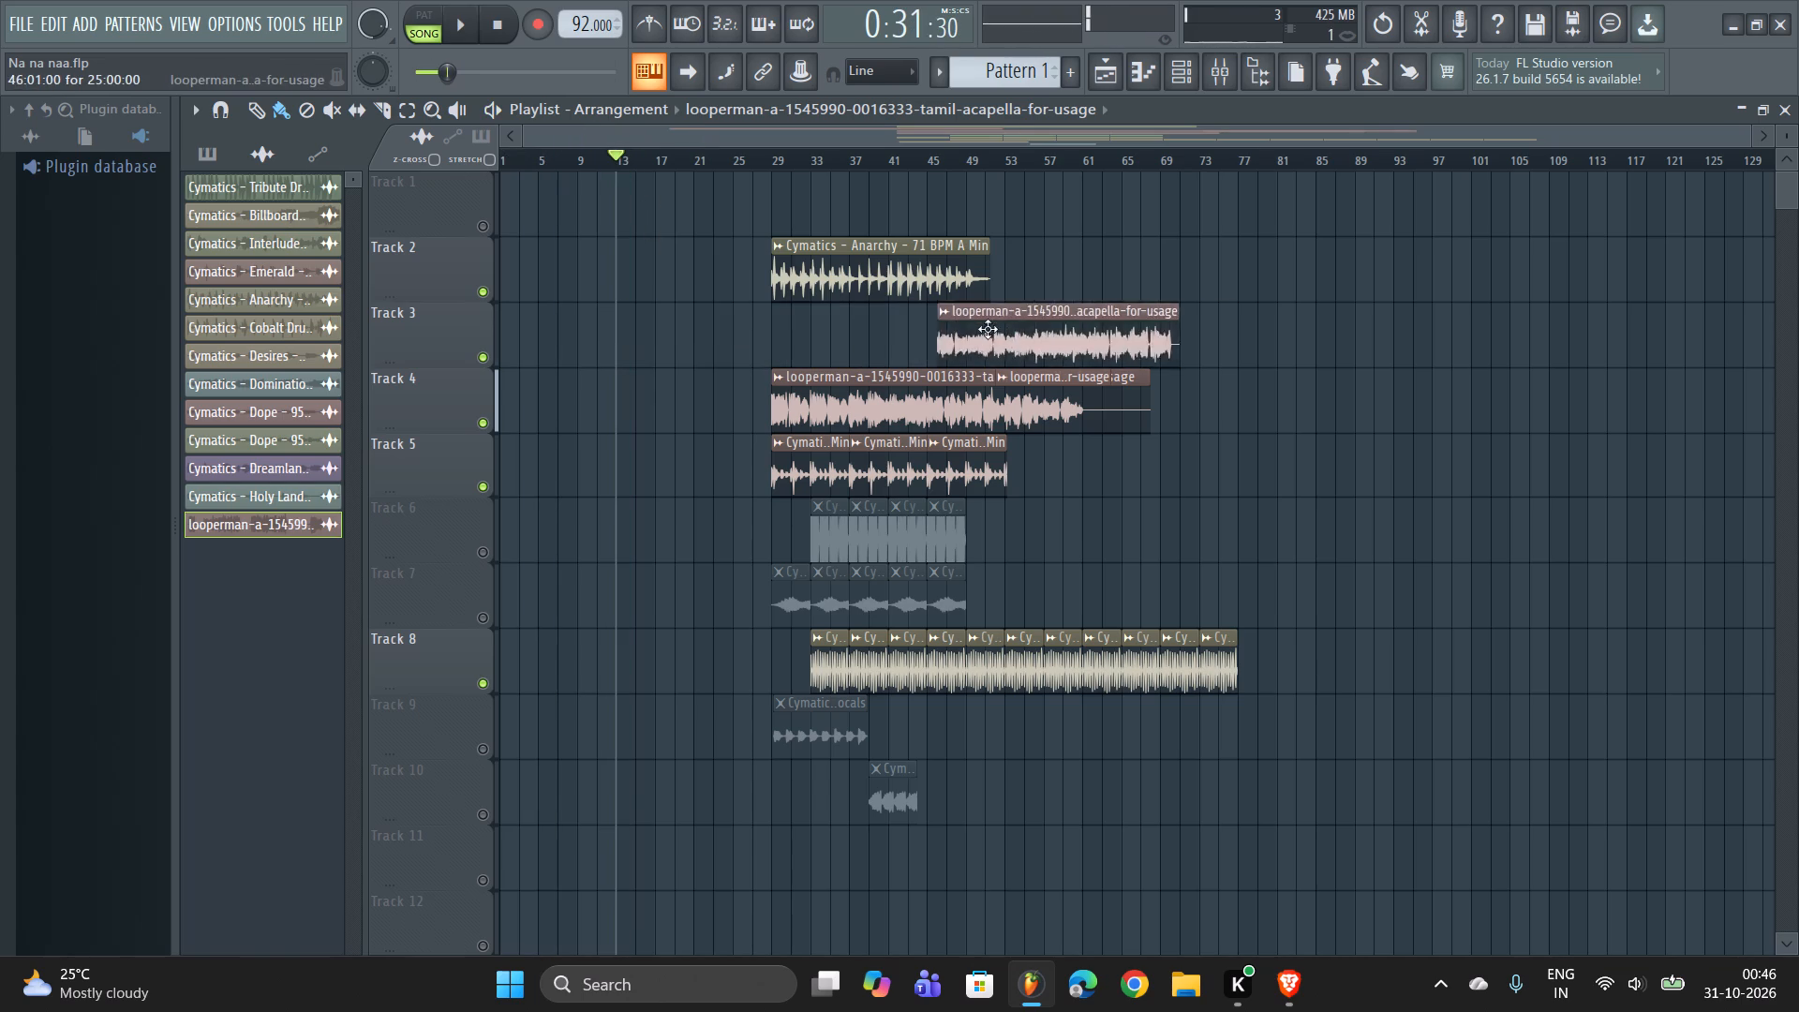
pyautogui.moveTo(988, 329); pyautogui.dragTo(1120, 315)
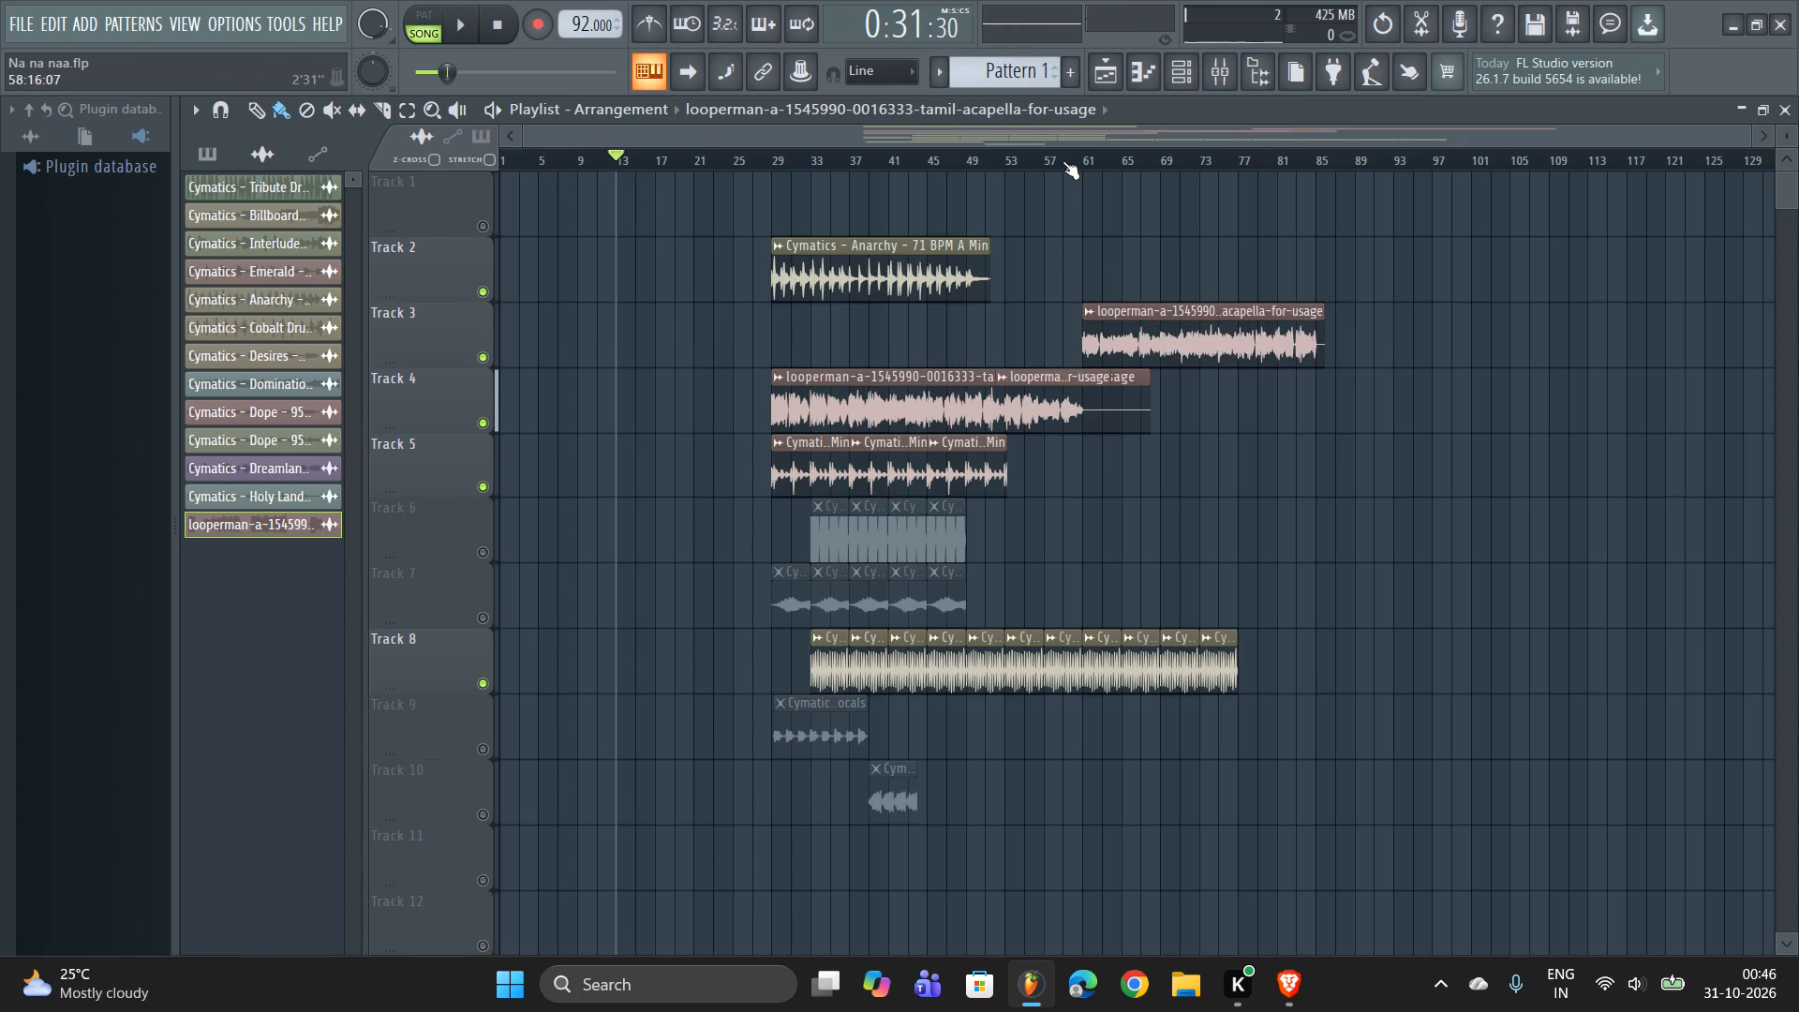
pyautogui.click(1063, 161)
pyautogui.press('space')
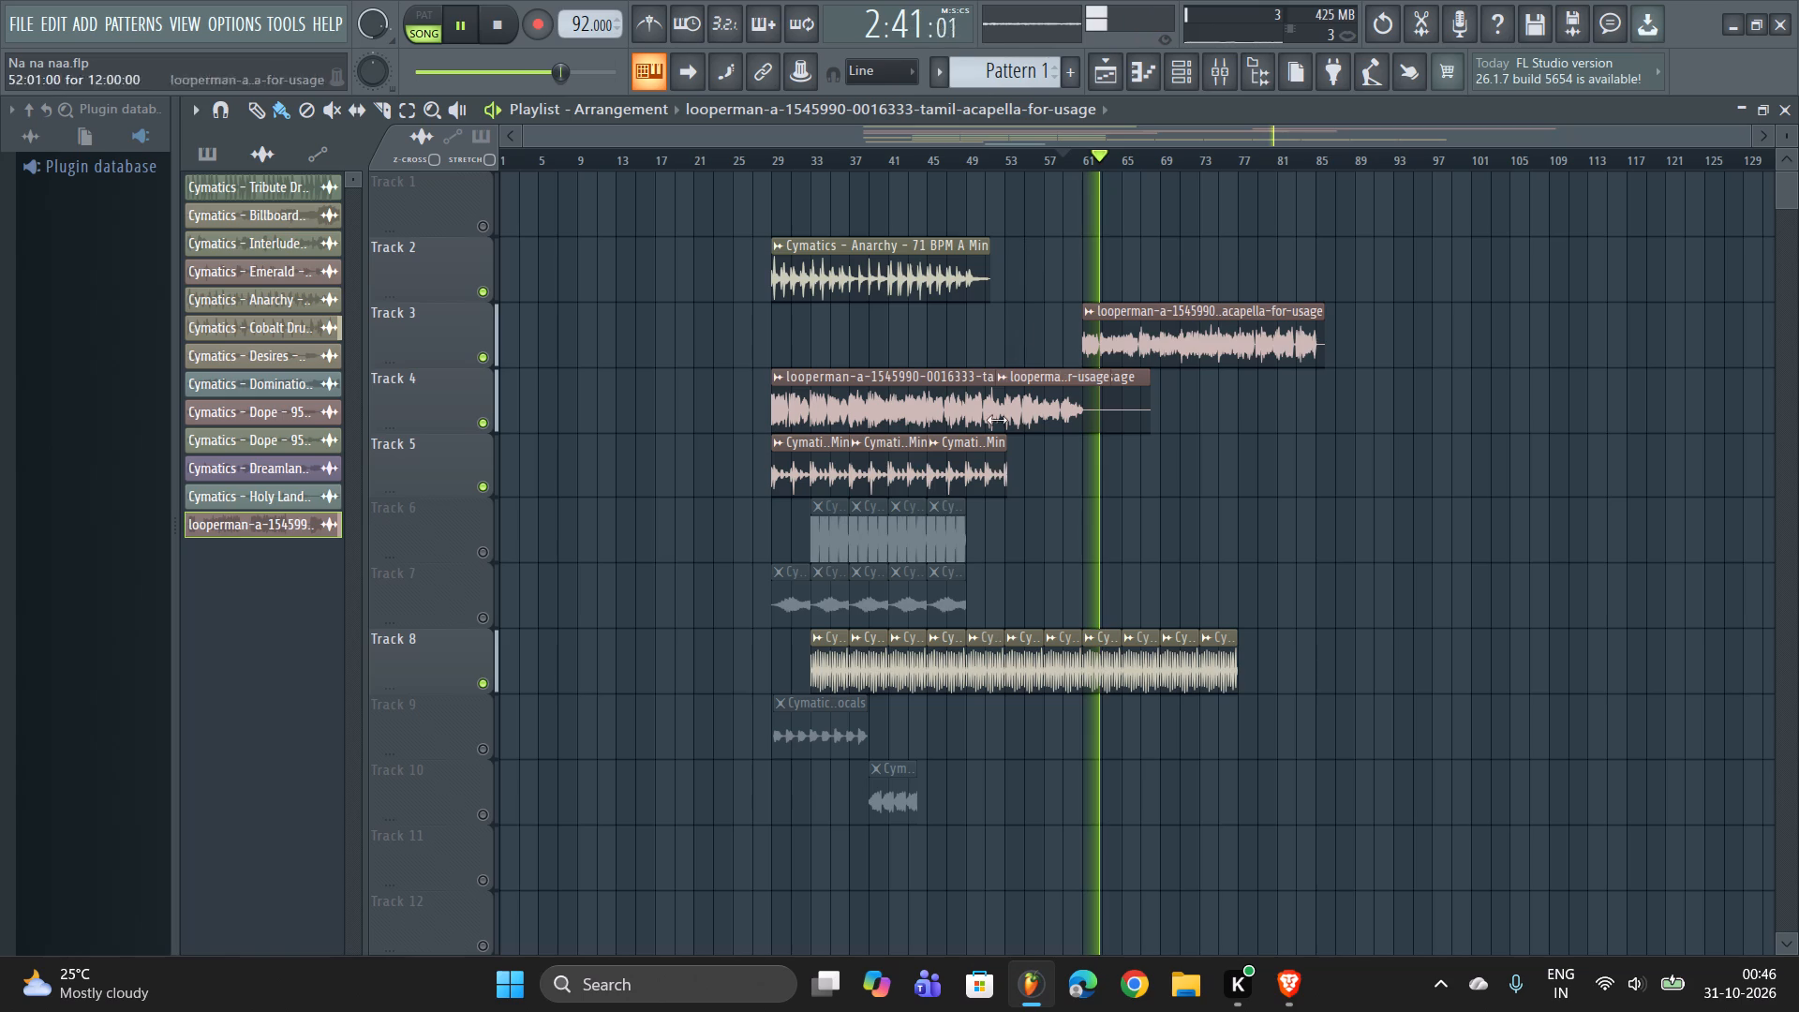
# Duplicate the three Track 5 loop clips and place the copies directly after the originals, starting at bar 53.
pyautogui.keyDown('ctrl'); pyautogui.moveTo(1052, 465); pyautogui.dragTo(798, 462); pyautogui.keyUp('ctrl')
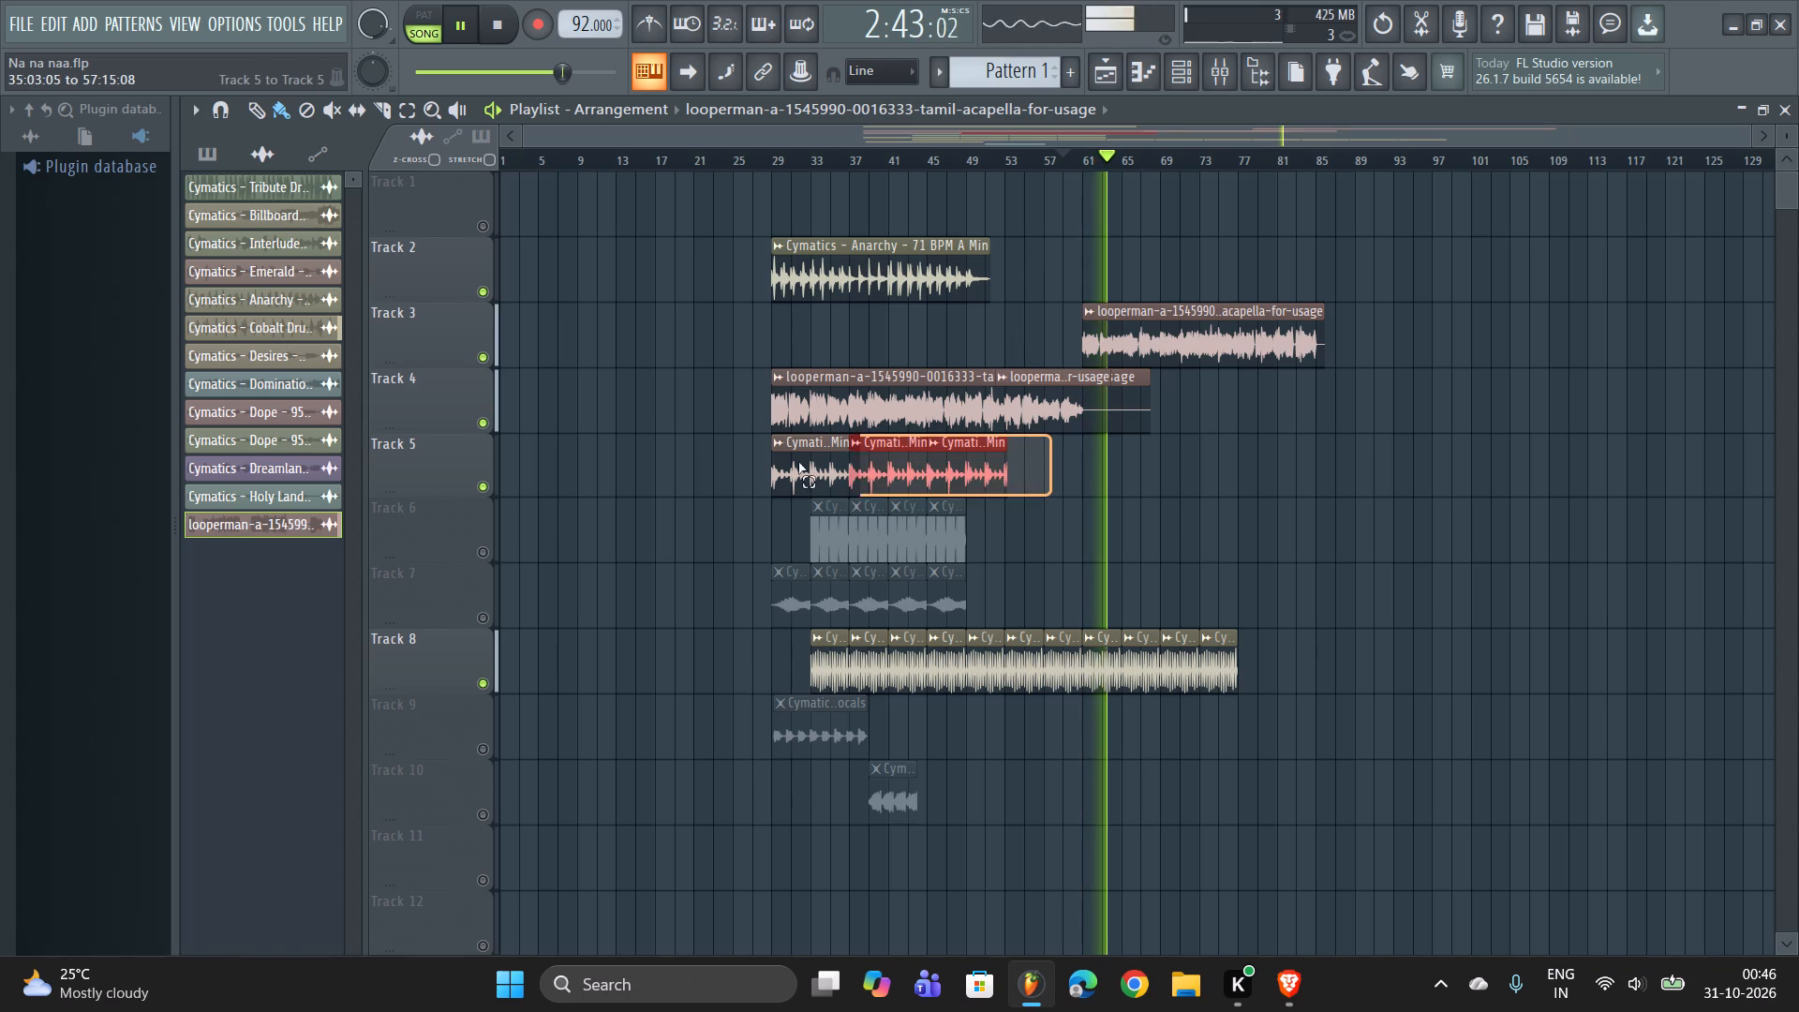
pyautogui.keyDown('ctrl'); pyautogui.moveTo(798, 462); pyautogui.dragTo(756, 459); pyautogui.keyUp('ctrl')
pyautogui.keyDown('shift'); pyautogui.moveTo(785, 459); pyautogui.dragTo(1003, 463); pyautogui.keyUp('shift')
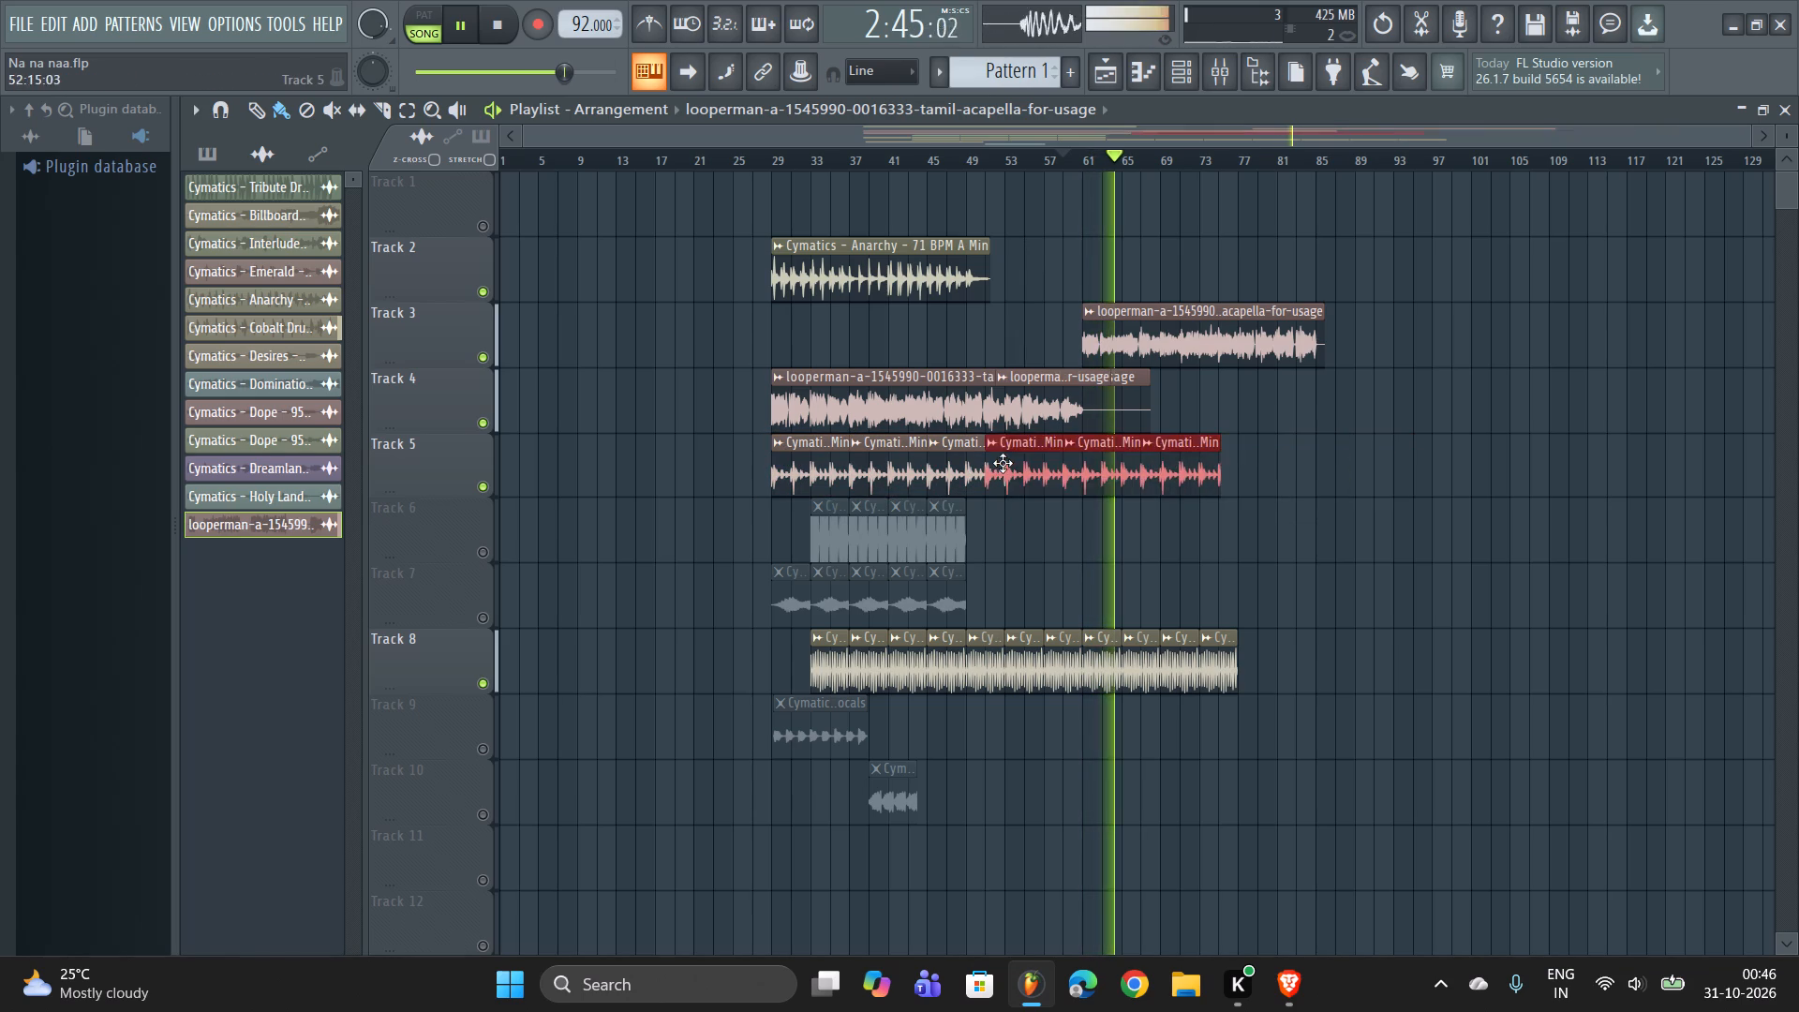
pyautogui.keyDown('shift'); pyautogui.moveTo(1003, 463); pyautogui.dragTo(1024, 469); pyautogui.keyUp('shift')
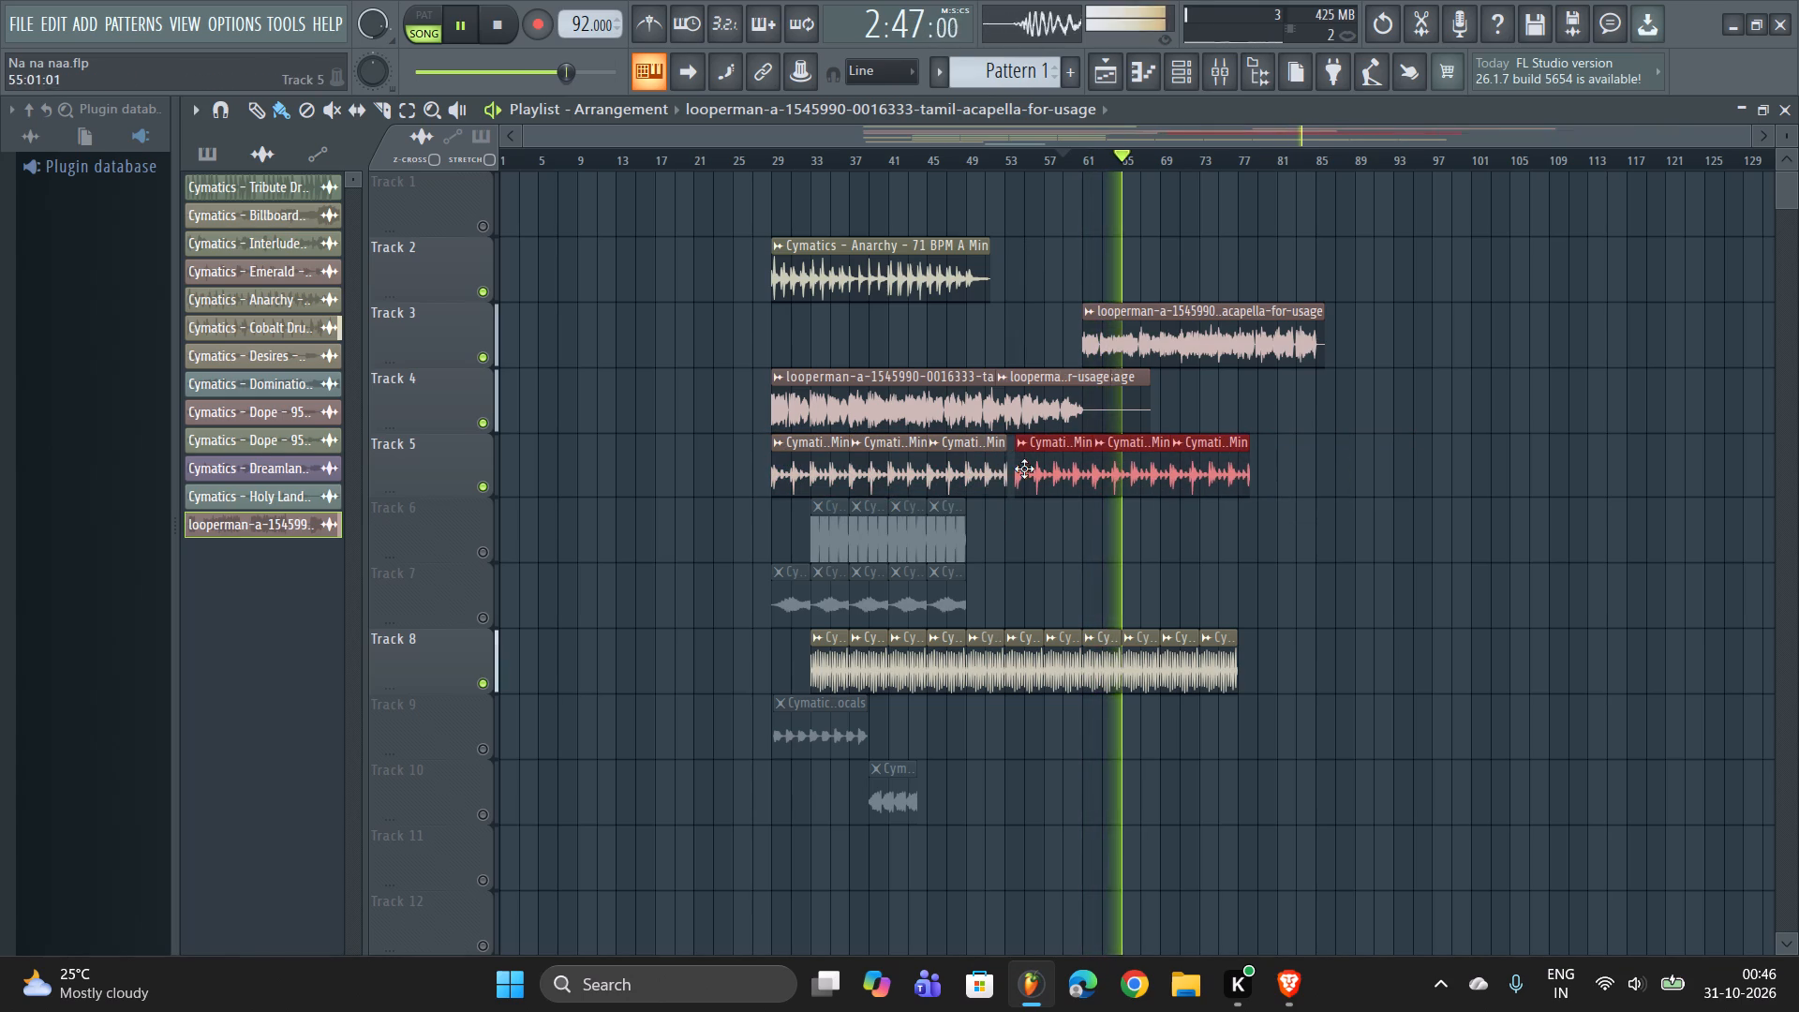
pyautogui.keyDown('shift'); pyautogui.moveTo(1024, 469); pyautogui.dragTo(1021, 469); pyautogui.keyUp('shift')
pyautogui.rightClick(1146, 537)
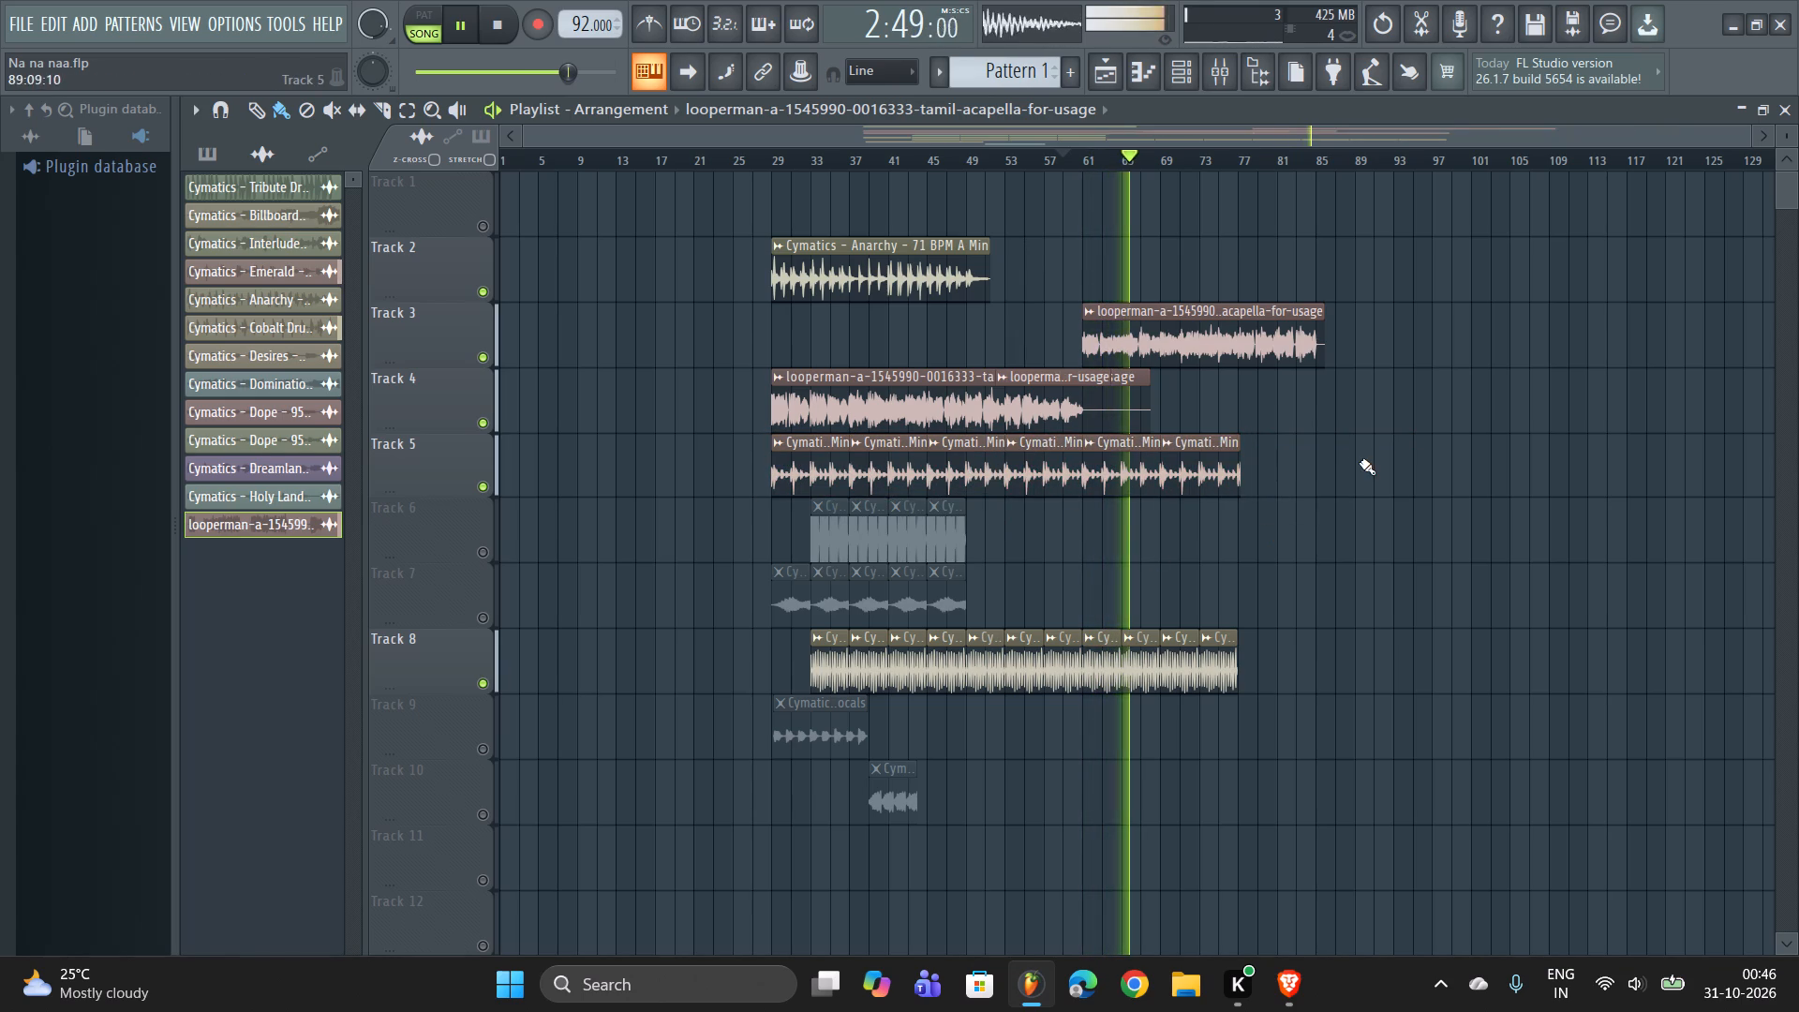
# Duplicate all six Track 5 loop clips and place the copies directly after them, starting at bar 77.
pyautogui.keyDown('ctrl'); pyautogui.moveTo(1360, 462); pyautogui.dragTo(824, 450); pyautogui.keyUp('ctrl')
pyautogui.keyDown('shift'); pyautogui.moveTo(812, 464); pyautogui.dragTo(1285, 478); pyautogui.keyUp('shift')
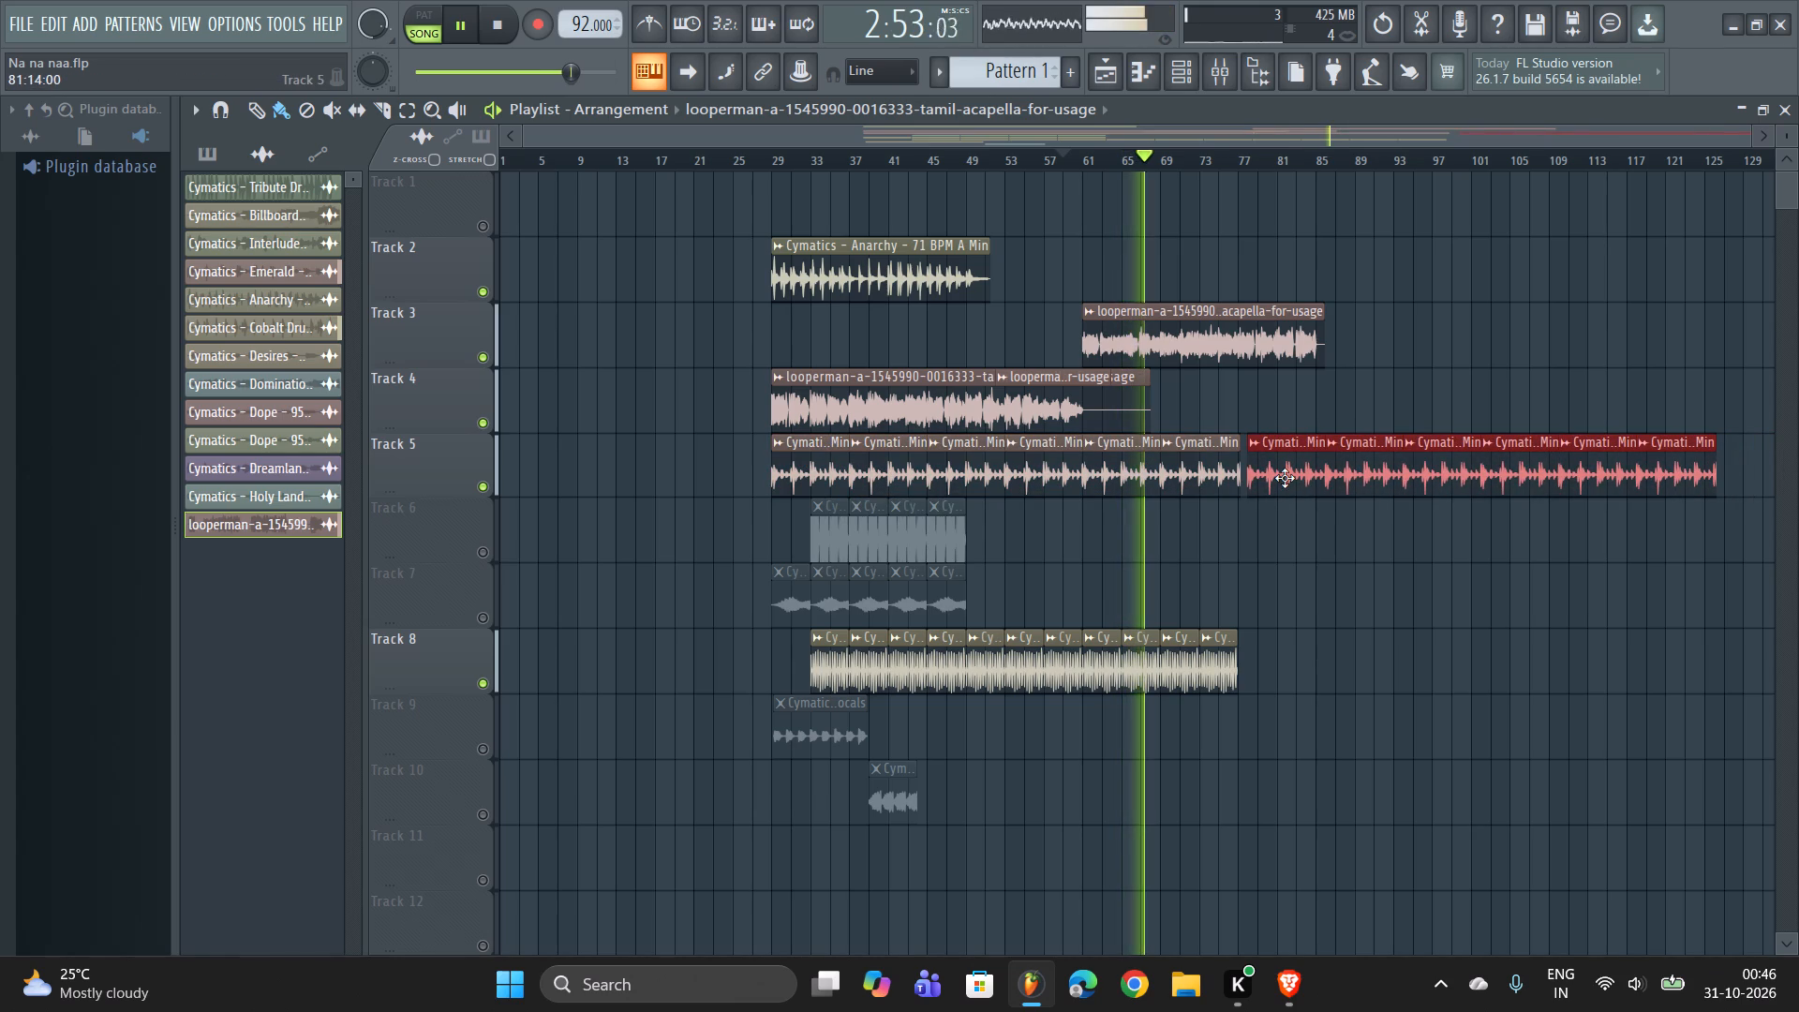
pyautogui.keyDown('shift'); pyautogui.moveTo(1285, 478); pyautogui.dragTo(1279, 481); pyautogui.keyUp('shift')
pyautogui.rightClick(1317, 556)
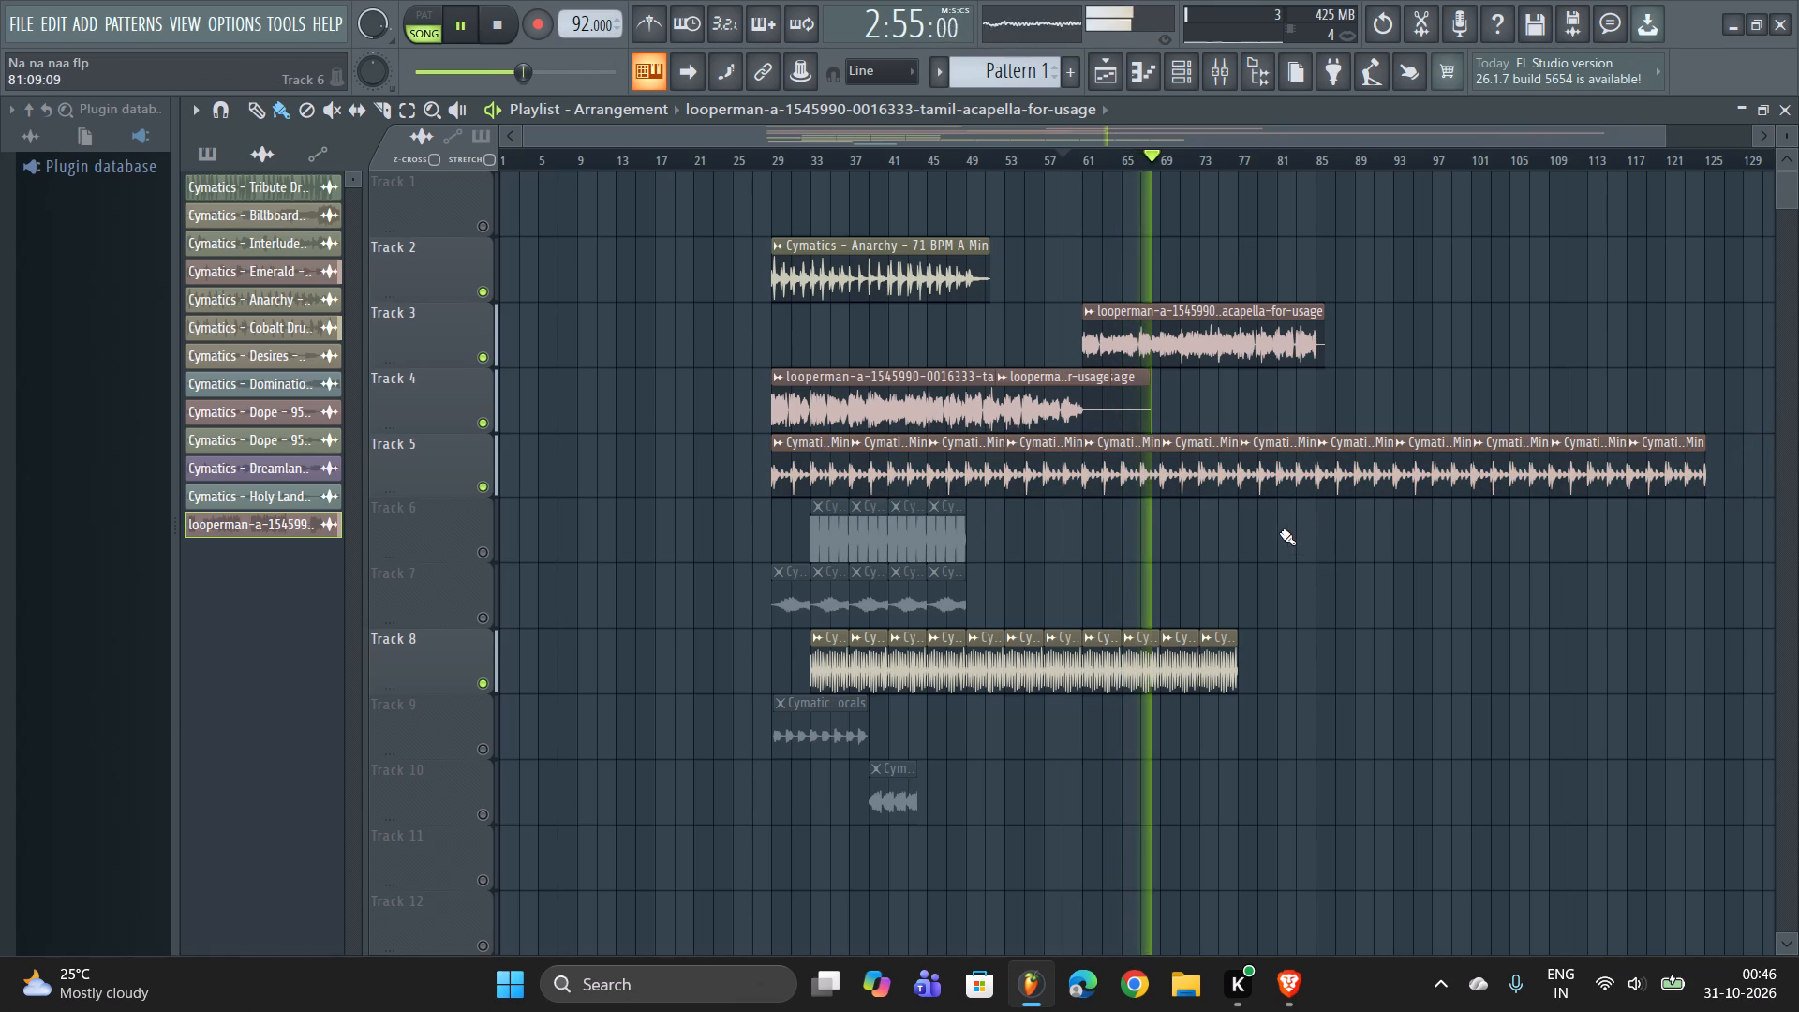
# Check the sample settings of the Emerald loop used on Track 5.
pyautogui.doubleClick(1195, 477)
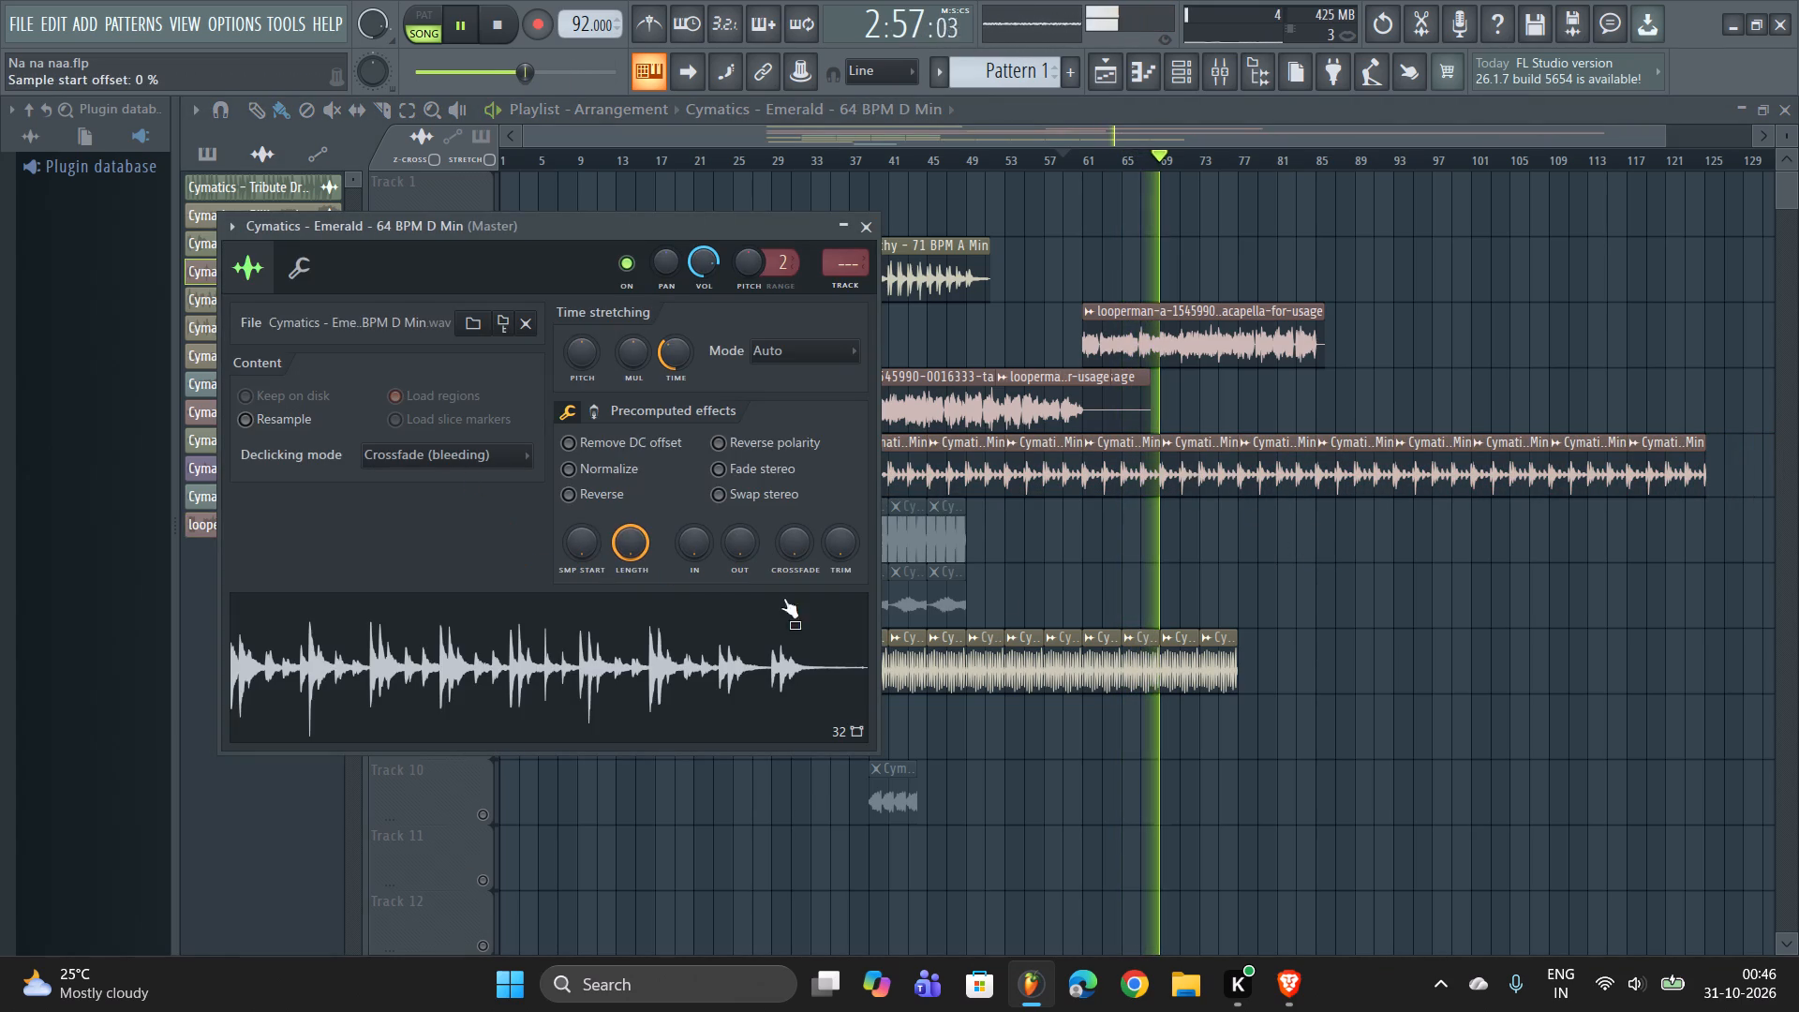
pyautogui.rightClick(1329, 545)
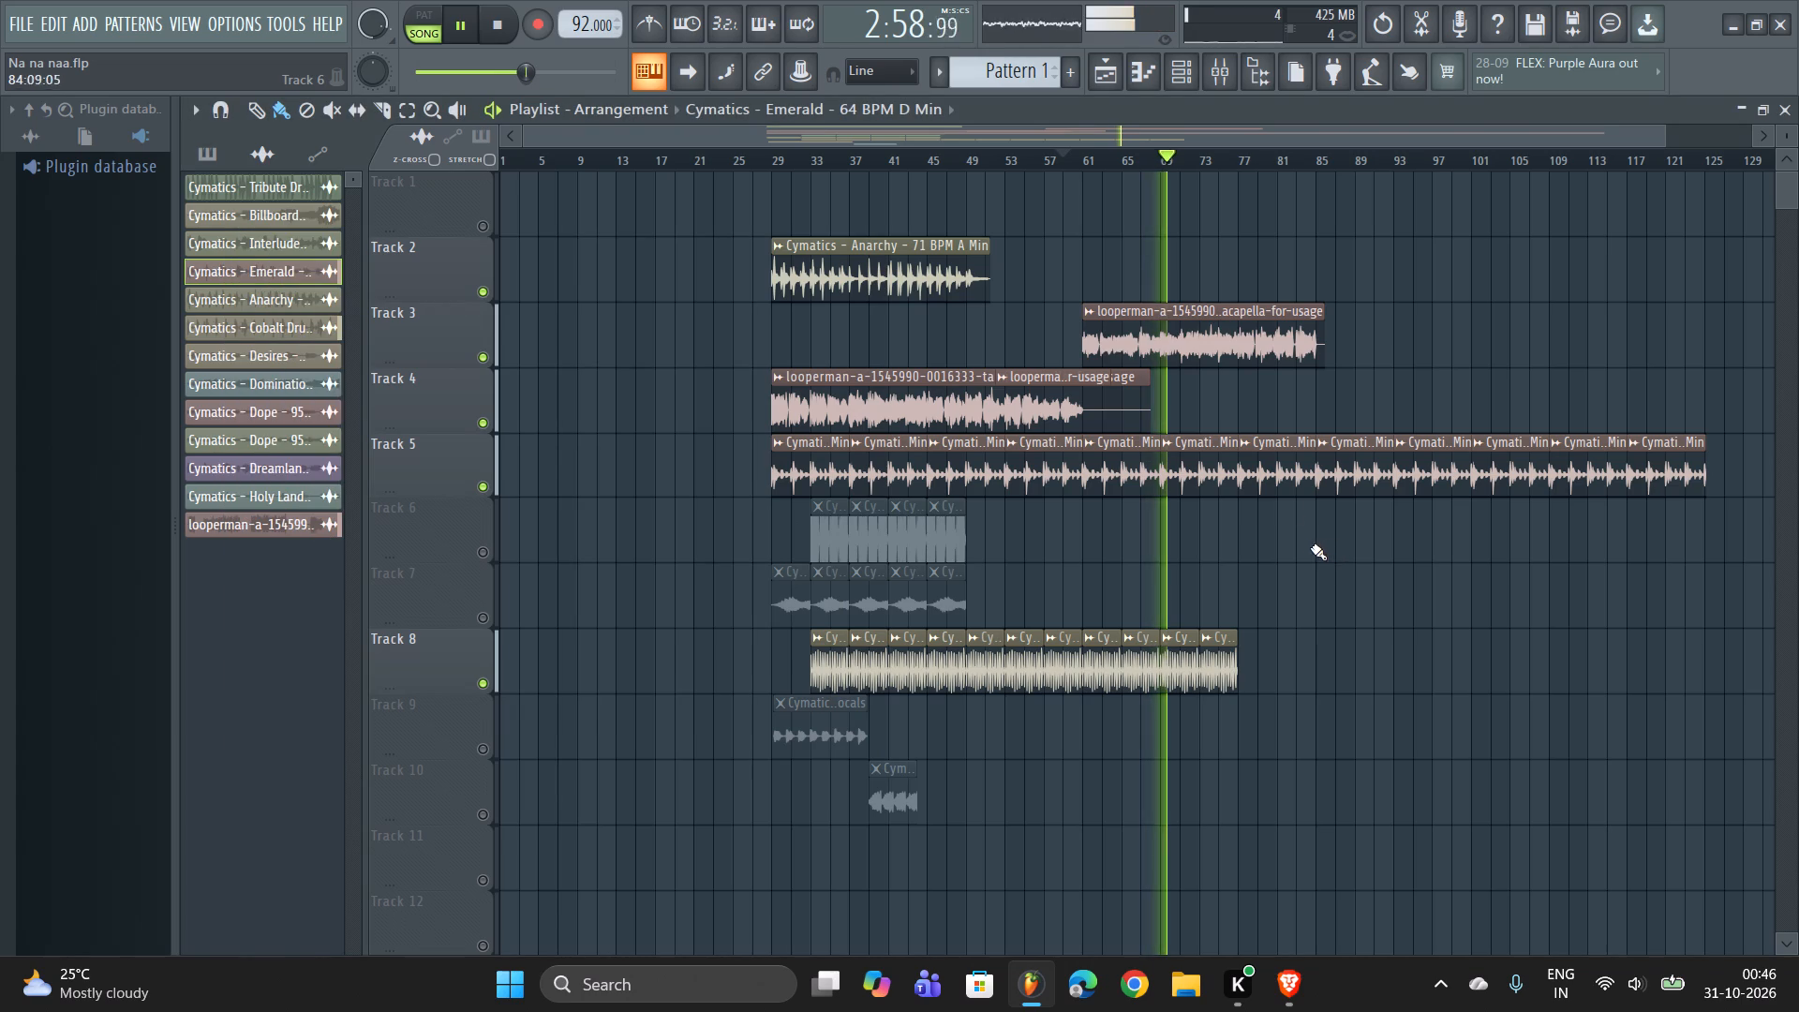
# Widen the acapella insert's Fruity parametric EQ 2 passband, lowering the high-pass to just below 50 Hz and raising the low-pass above 10 kHz.
pyautogui.click(1239, 62)
pyautogui.click(1241, 66)
pyautogui.click(1227, 66)
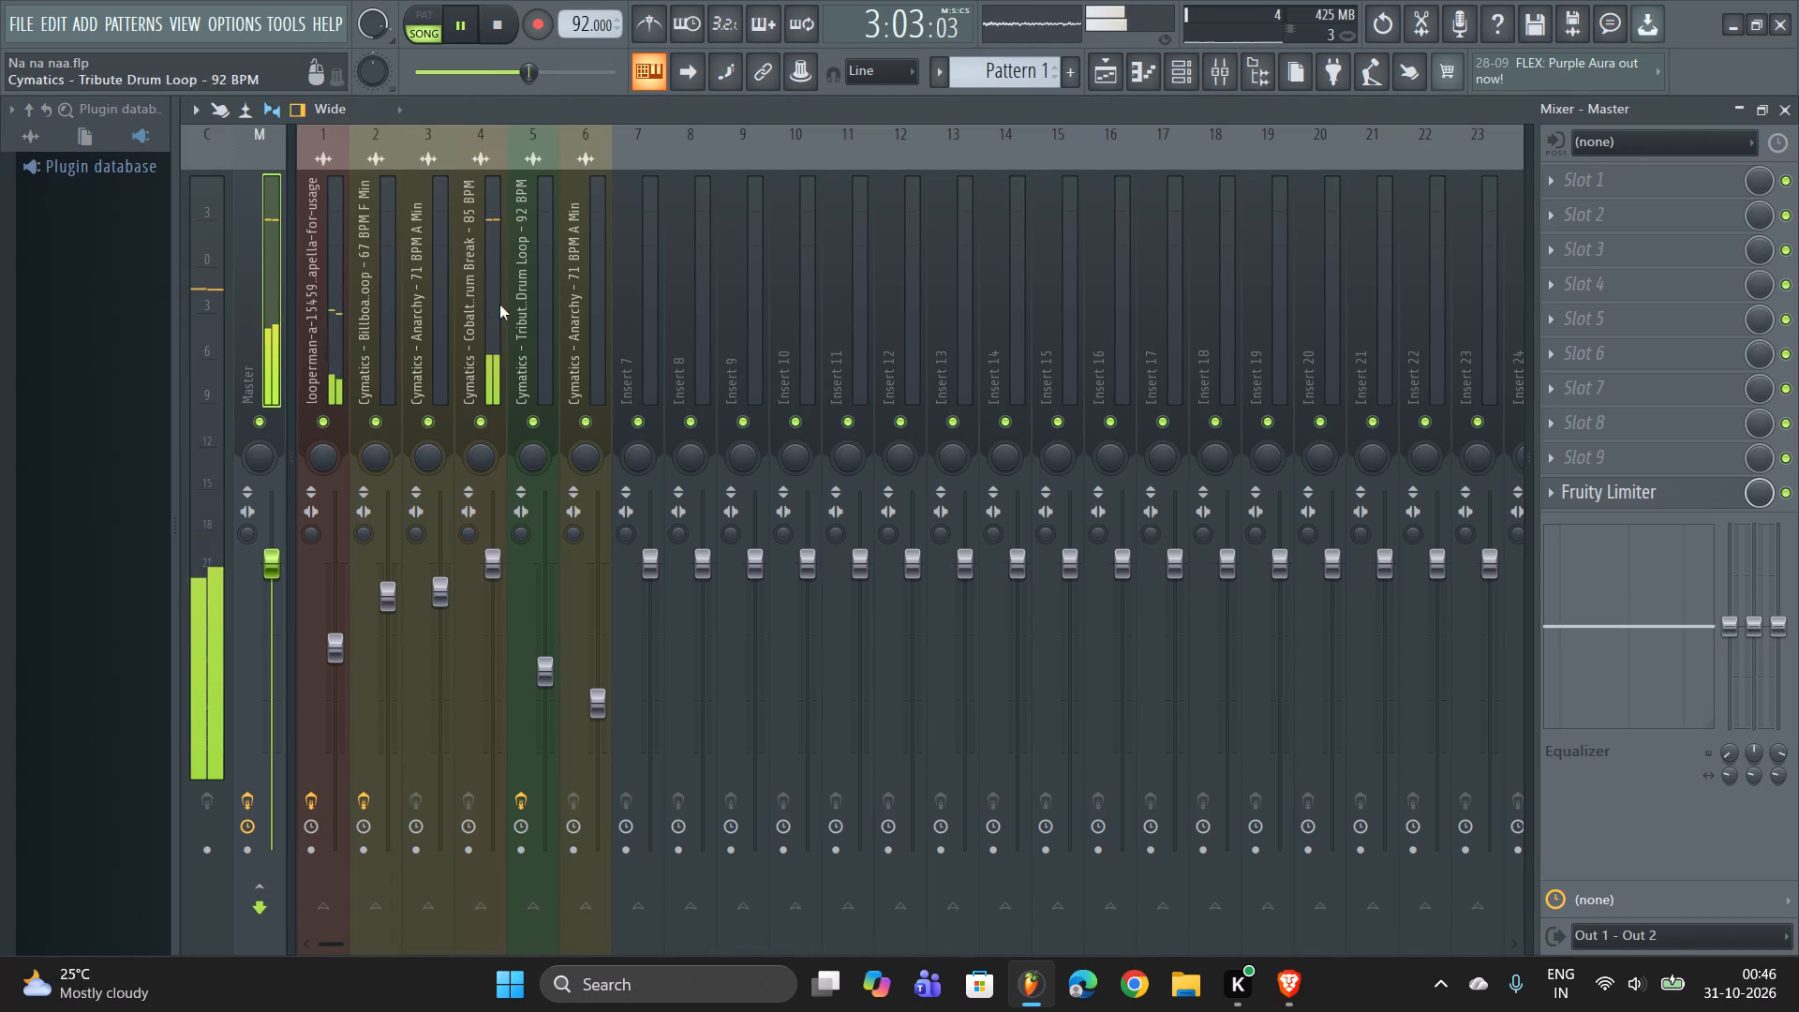
pyautogui.click(352, 303)
pyautogui.click(319, 302)
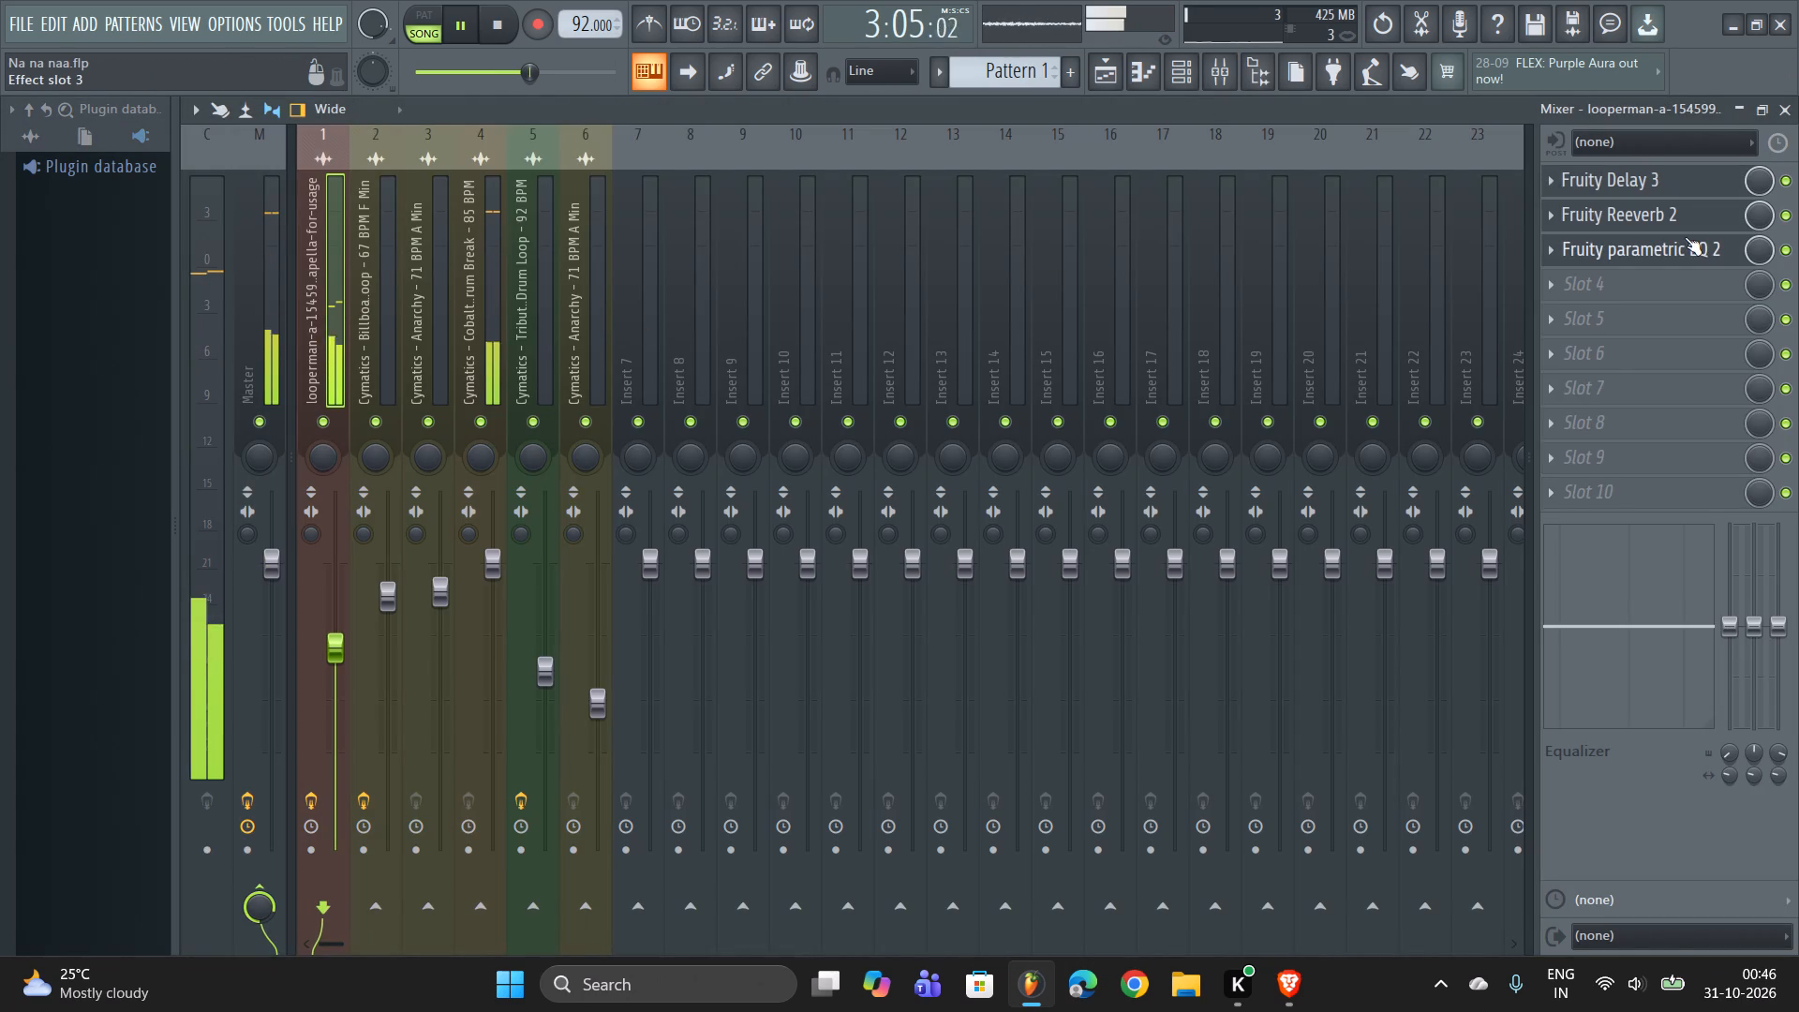
pyautogui.doubleClick(1685, 237)
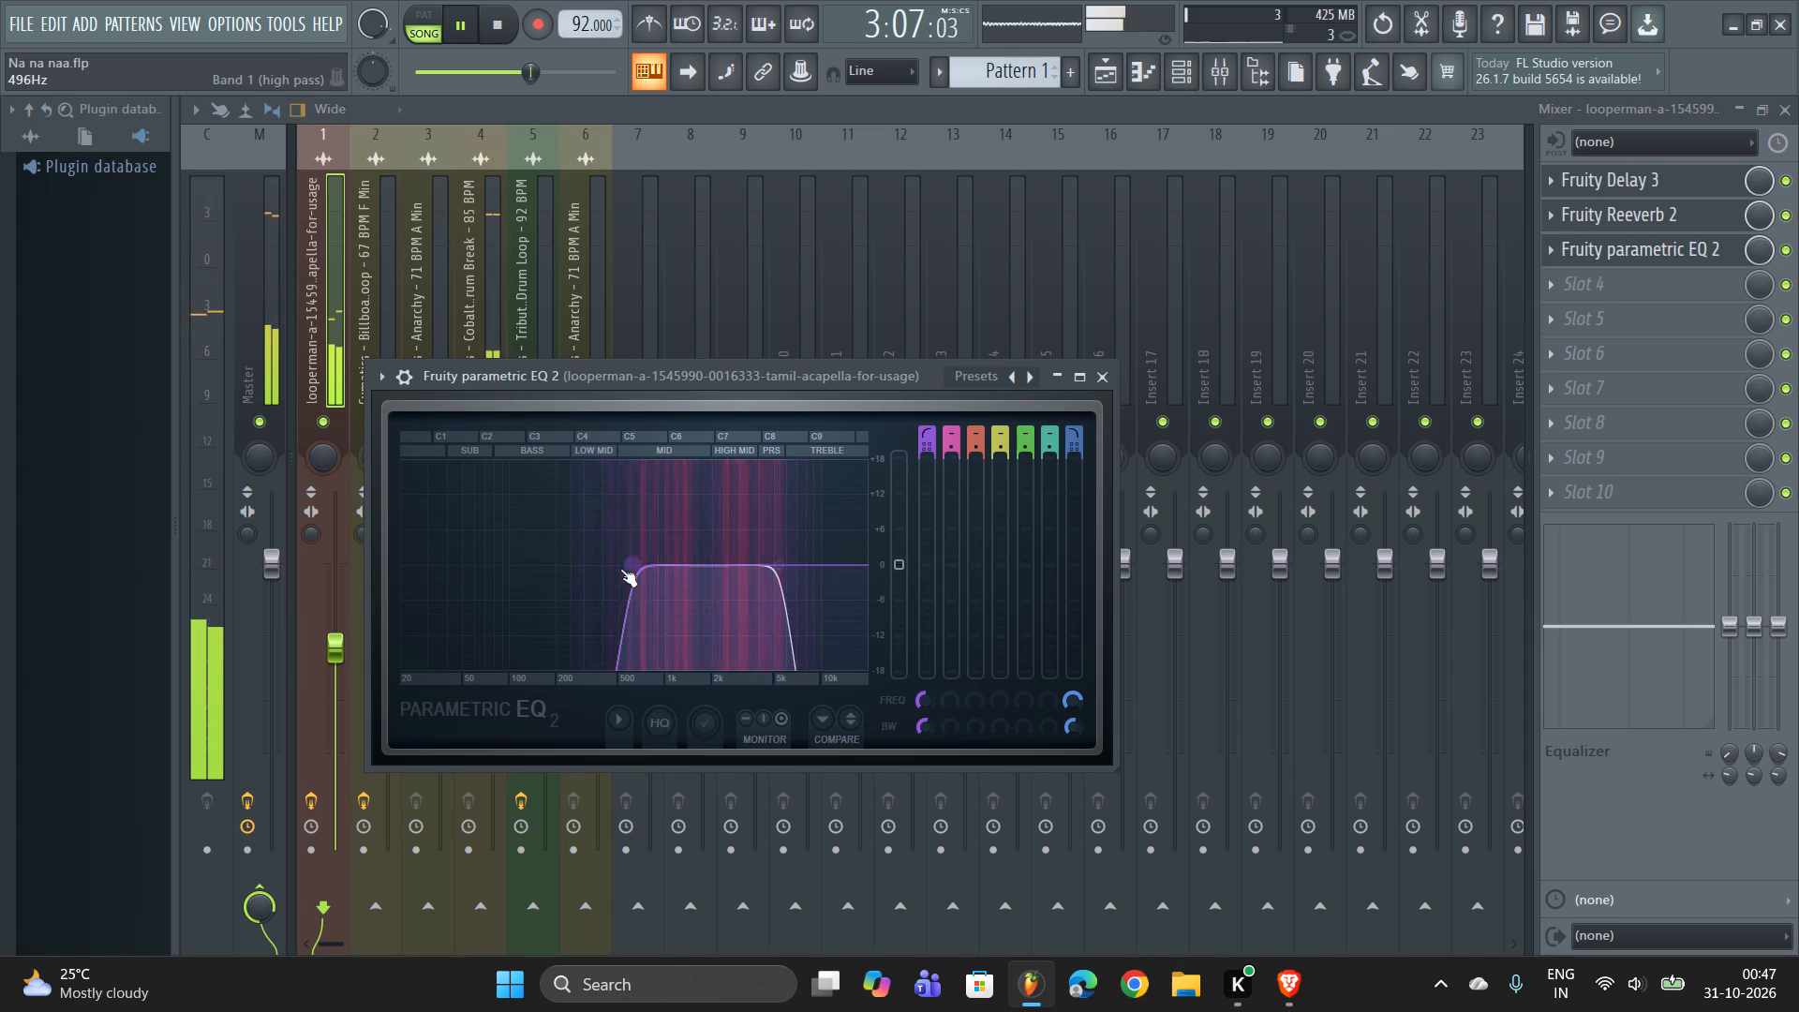
pyautogui.moveTo(621, 563); pyautogui.dragTo(289, 628)
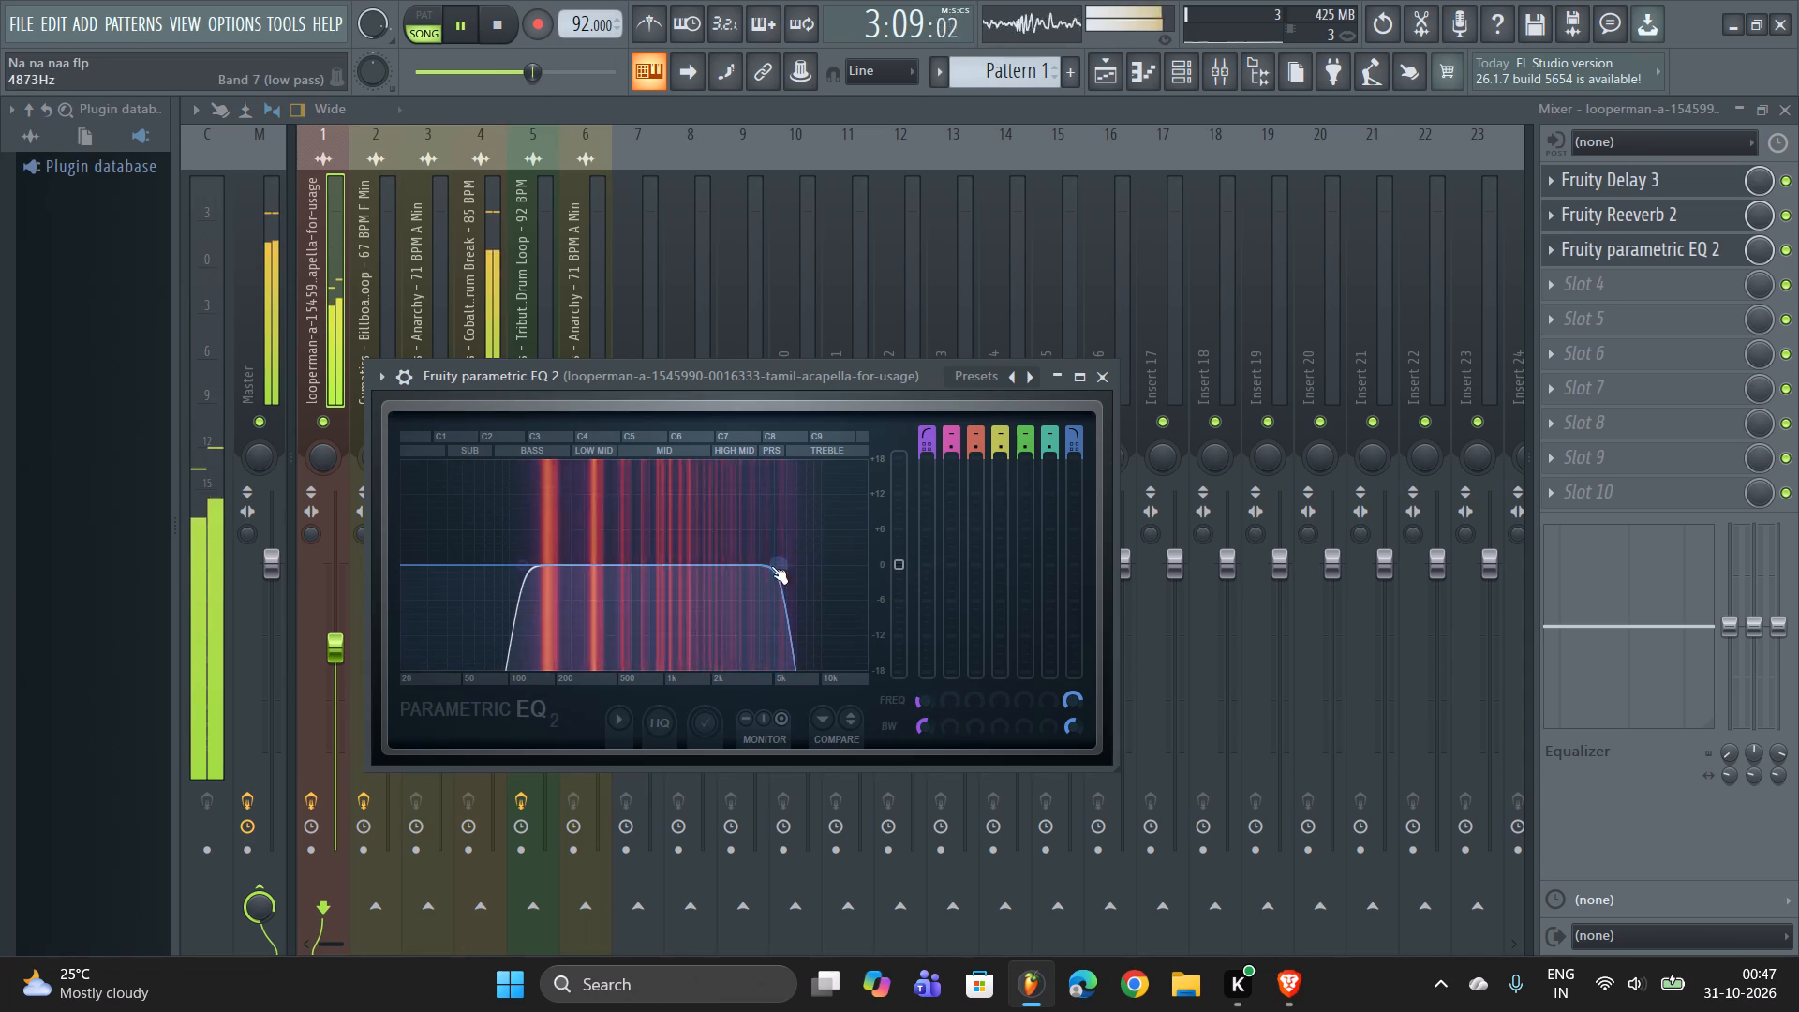
pyautogui.moveTo(771, 564); pyautogui.dragTo(936, 560)
pyautogui.moveTo(834, 564); pyautogui.dragTo(849, 567)
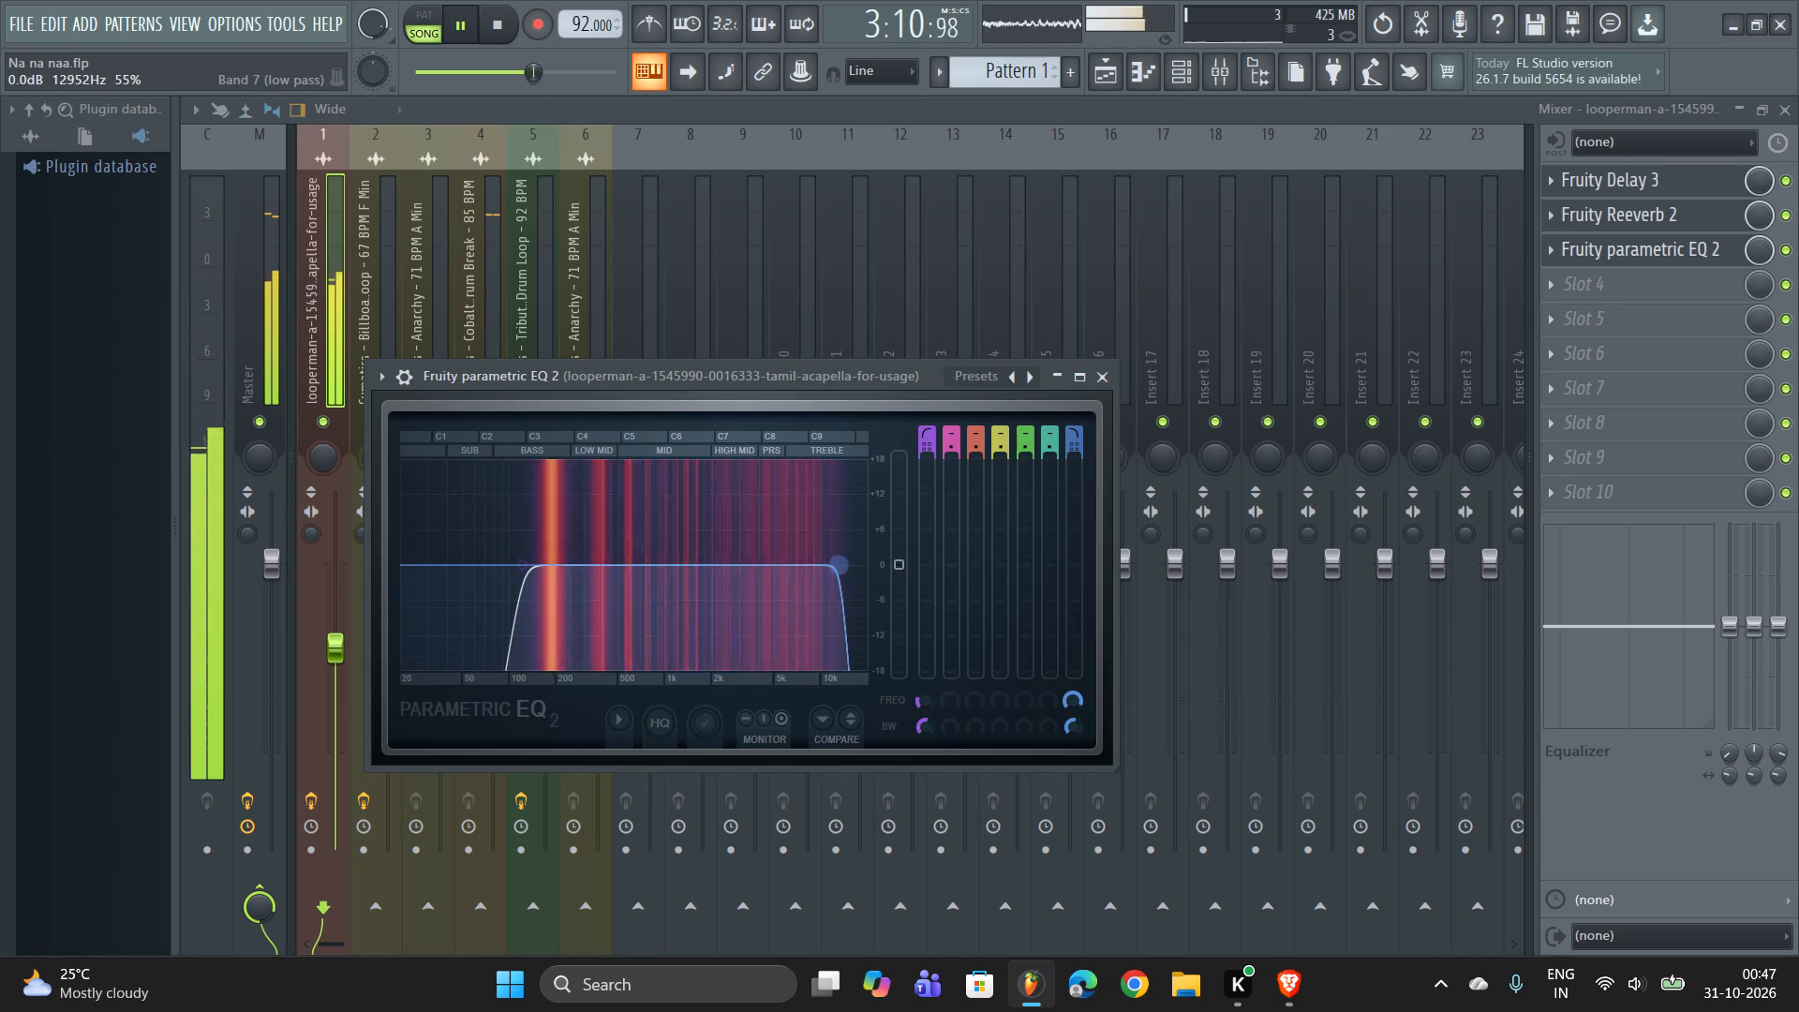
pyautogui.moveTo(849, 567); pyautogui.dragTo(848, 567)
pyautogui.moveTo(829, 561); pyautogui.dragTo(850, 561)
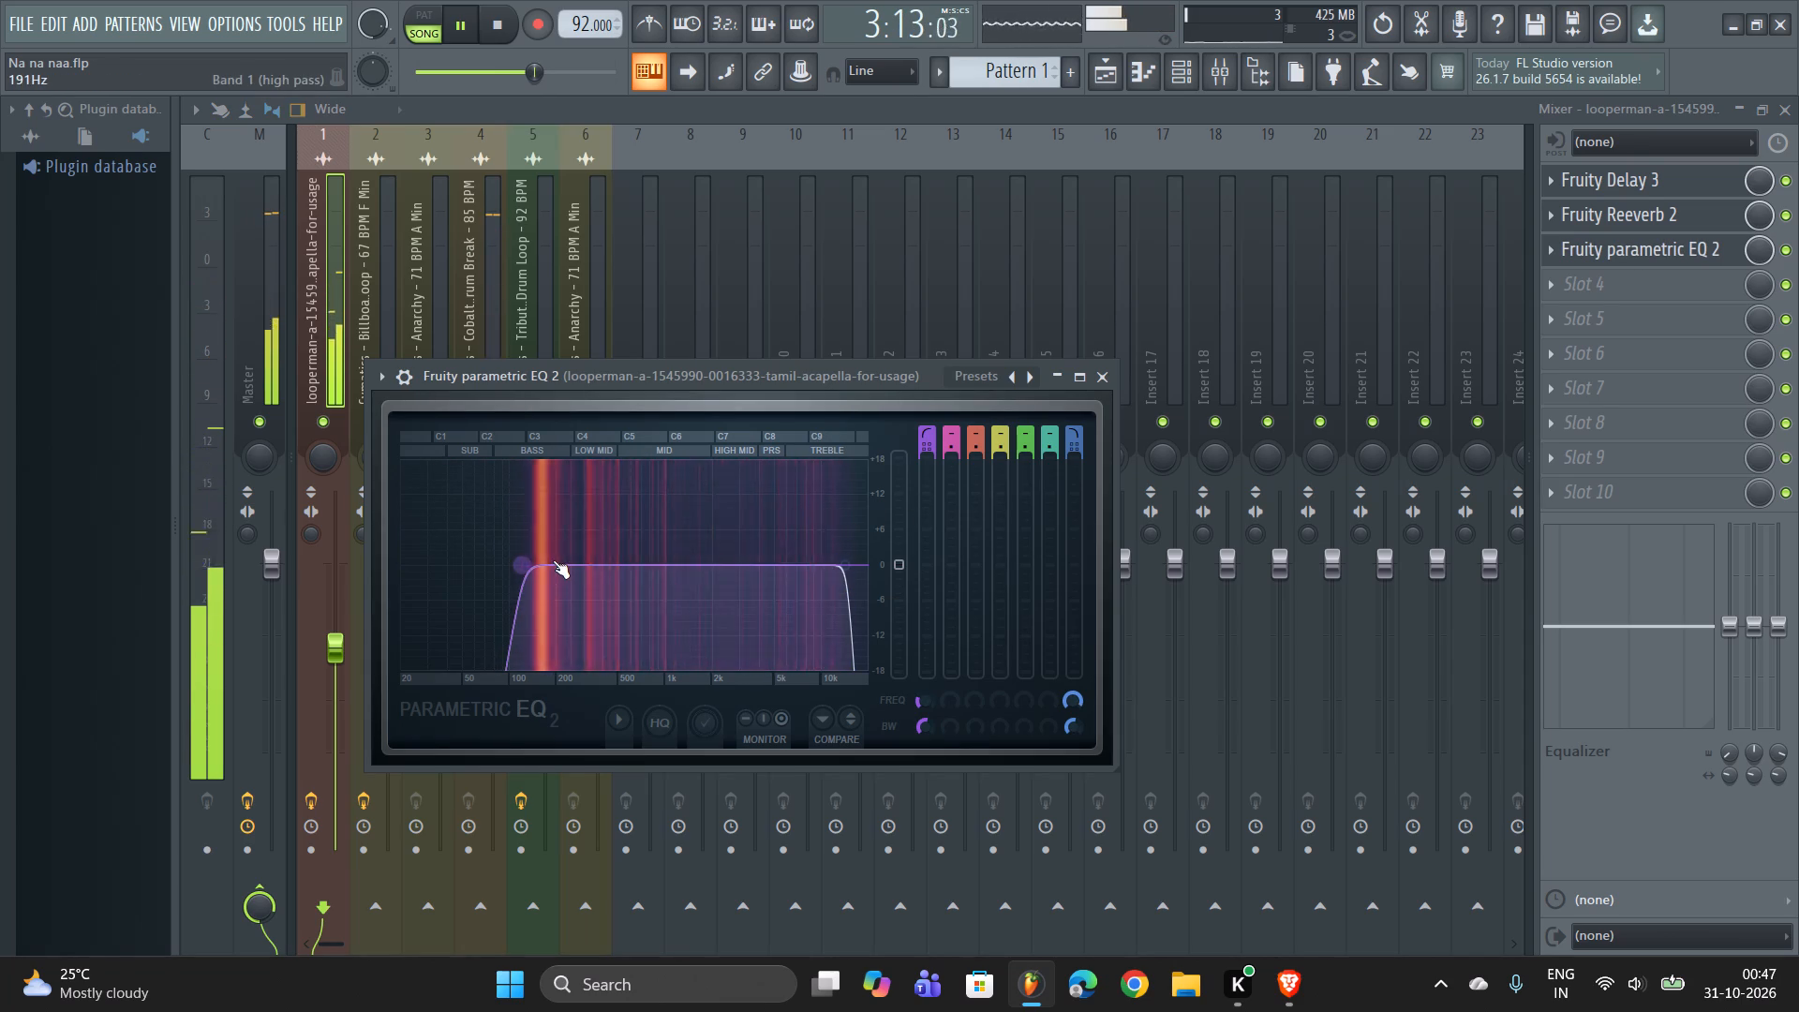
pyautogui.moveTo(543, 561); pyautogui.dragTo(362, 578)
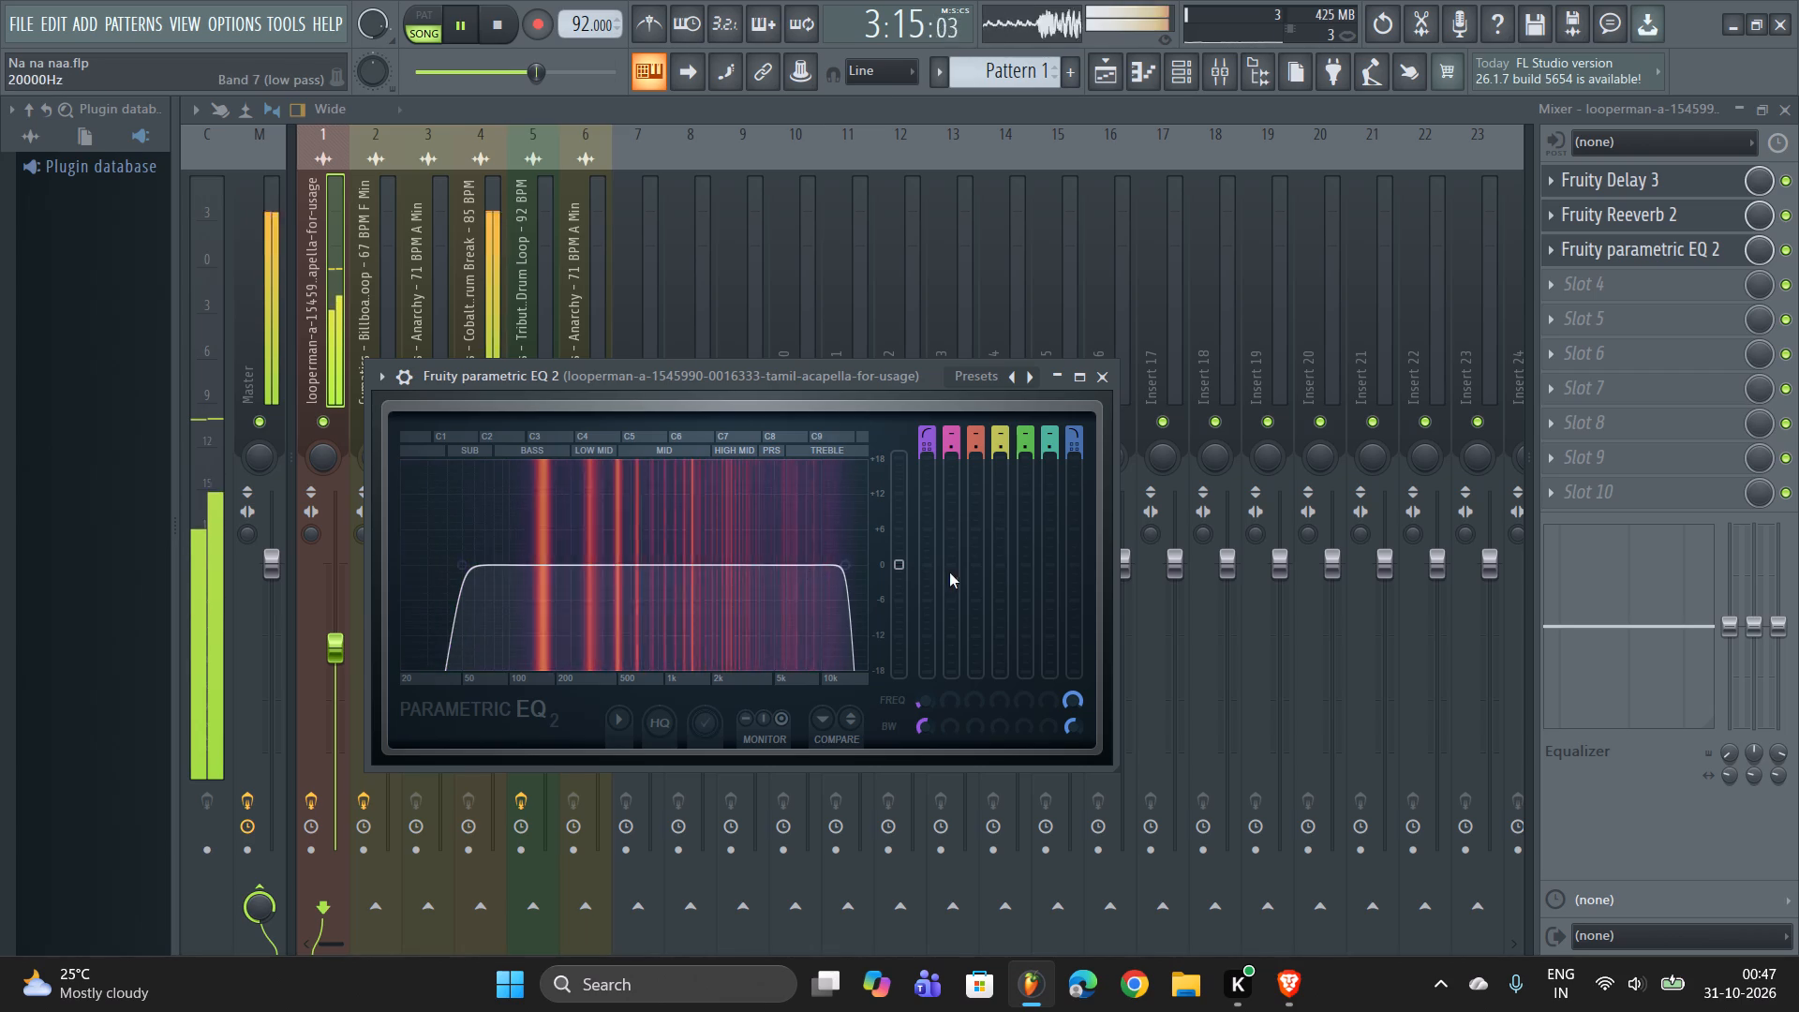
pyautogui.moveTo(862, 558); pyautogui.dragTo(899, 544)
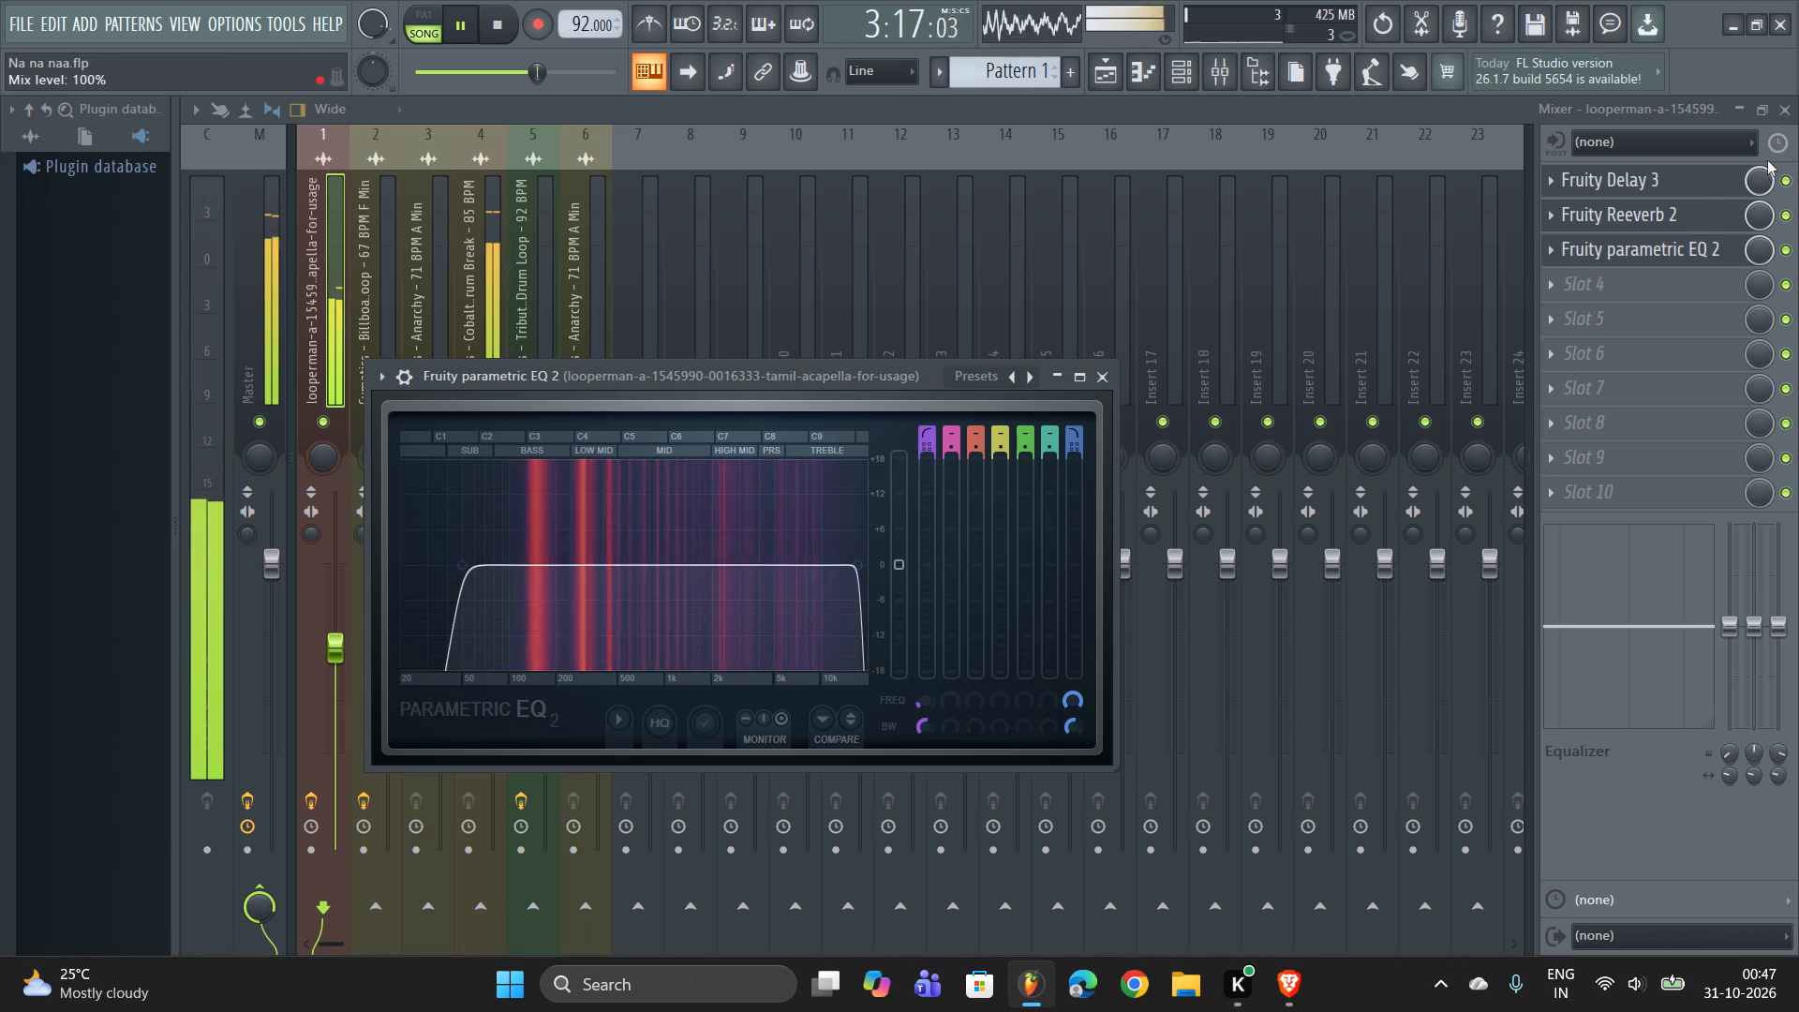
pyautogui.click(1783, 106)
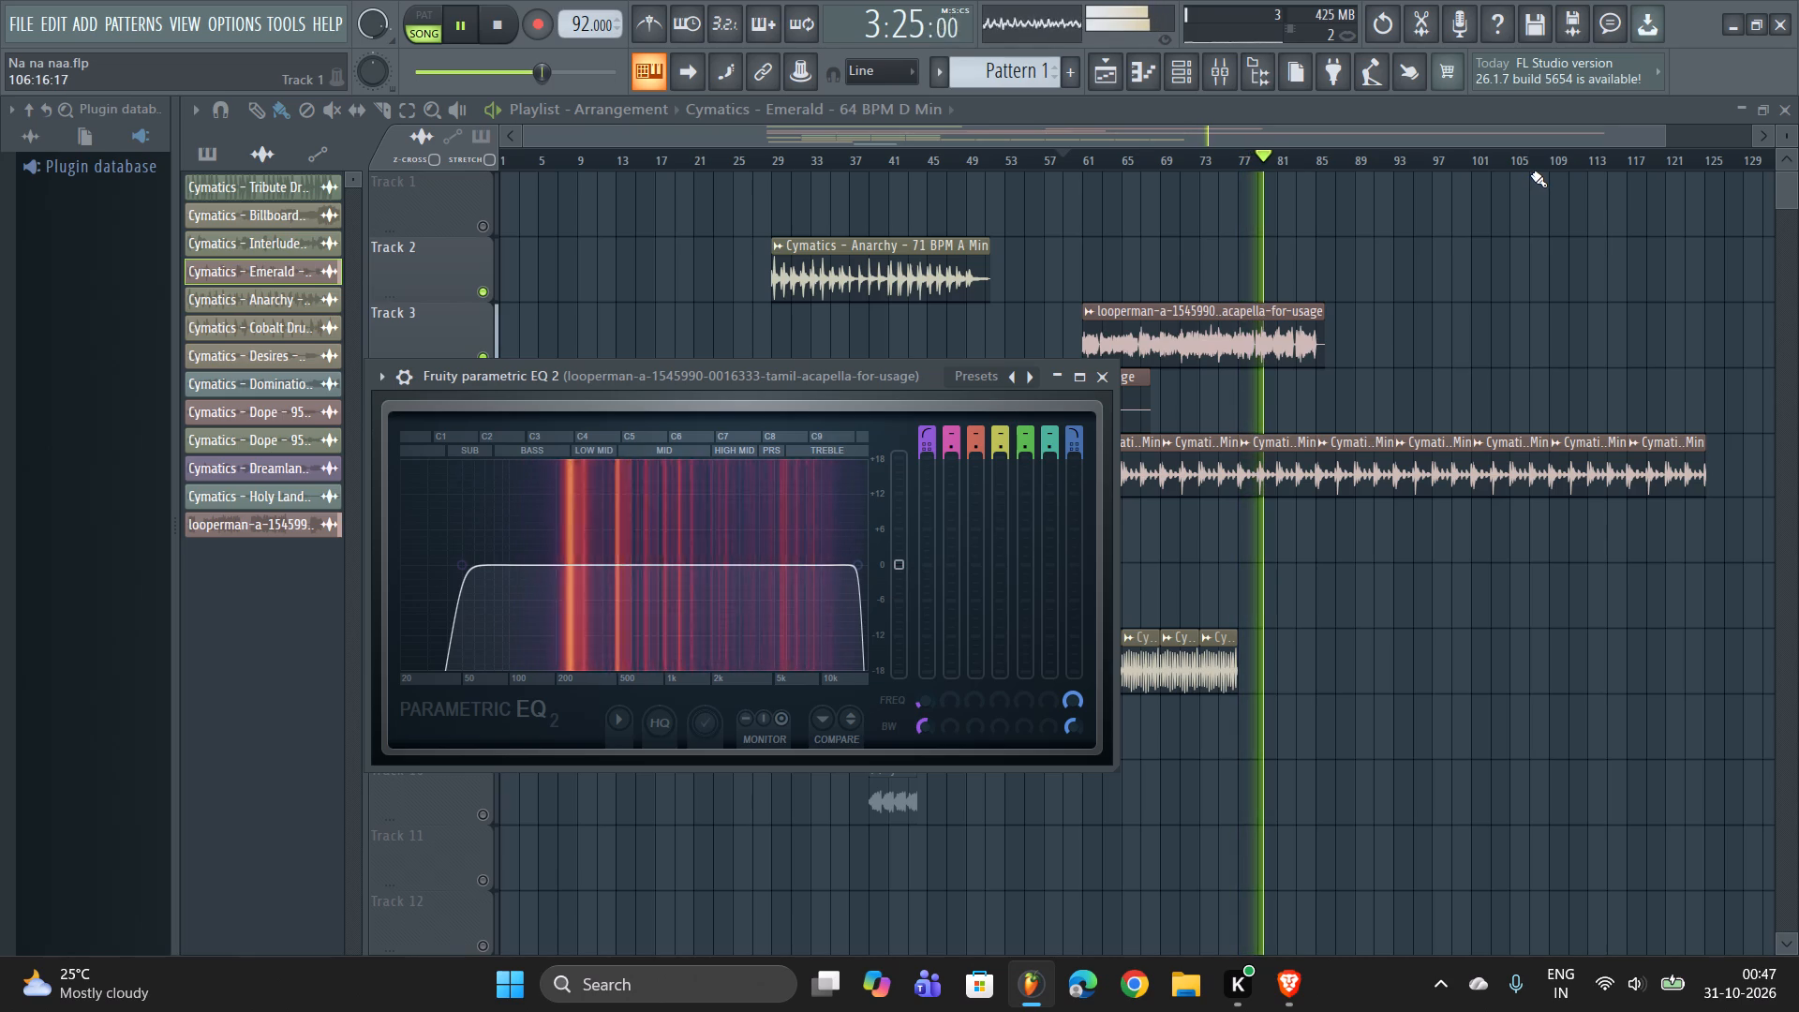
# Stop playback and move all playlist clips earlier together so the arrangement starts at bar 9.
pyautogui.scroll(2, 1464, 216)
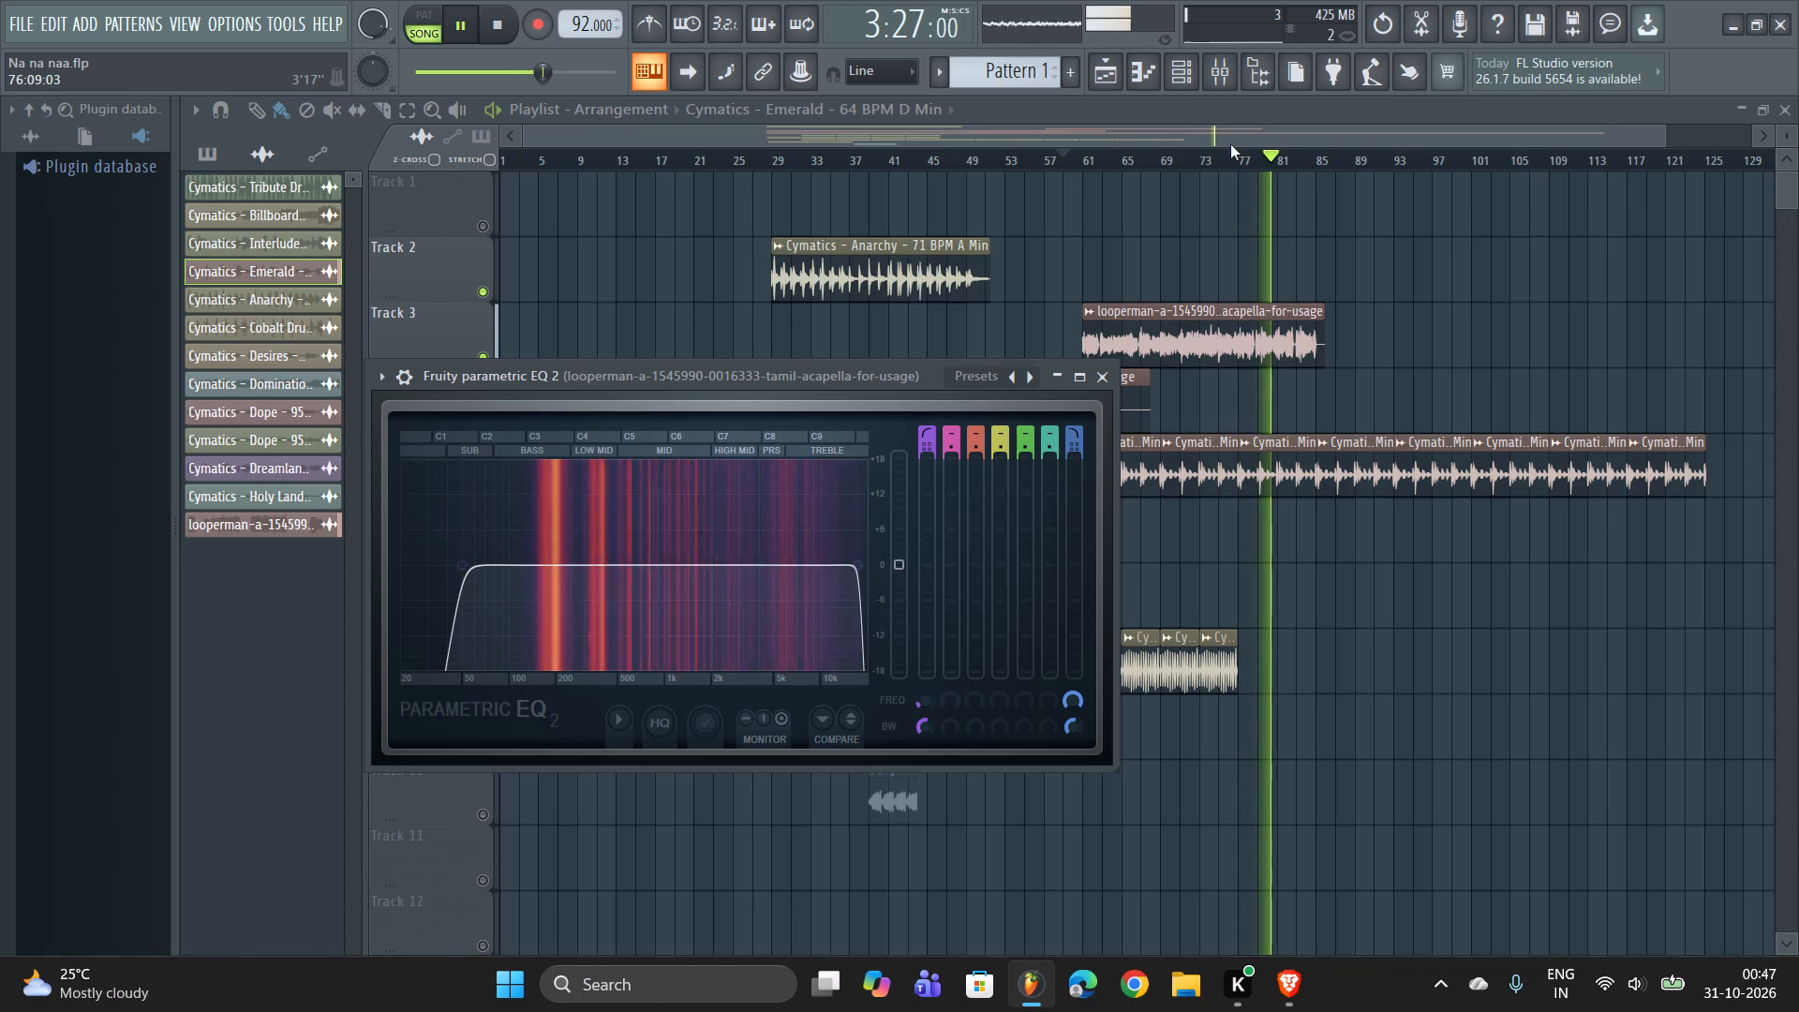
pyautogui.moveTo(1230, 141); pyautogui.dragTo(1050, 141)
pyautogui.scroll(3, 1021, 172)
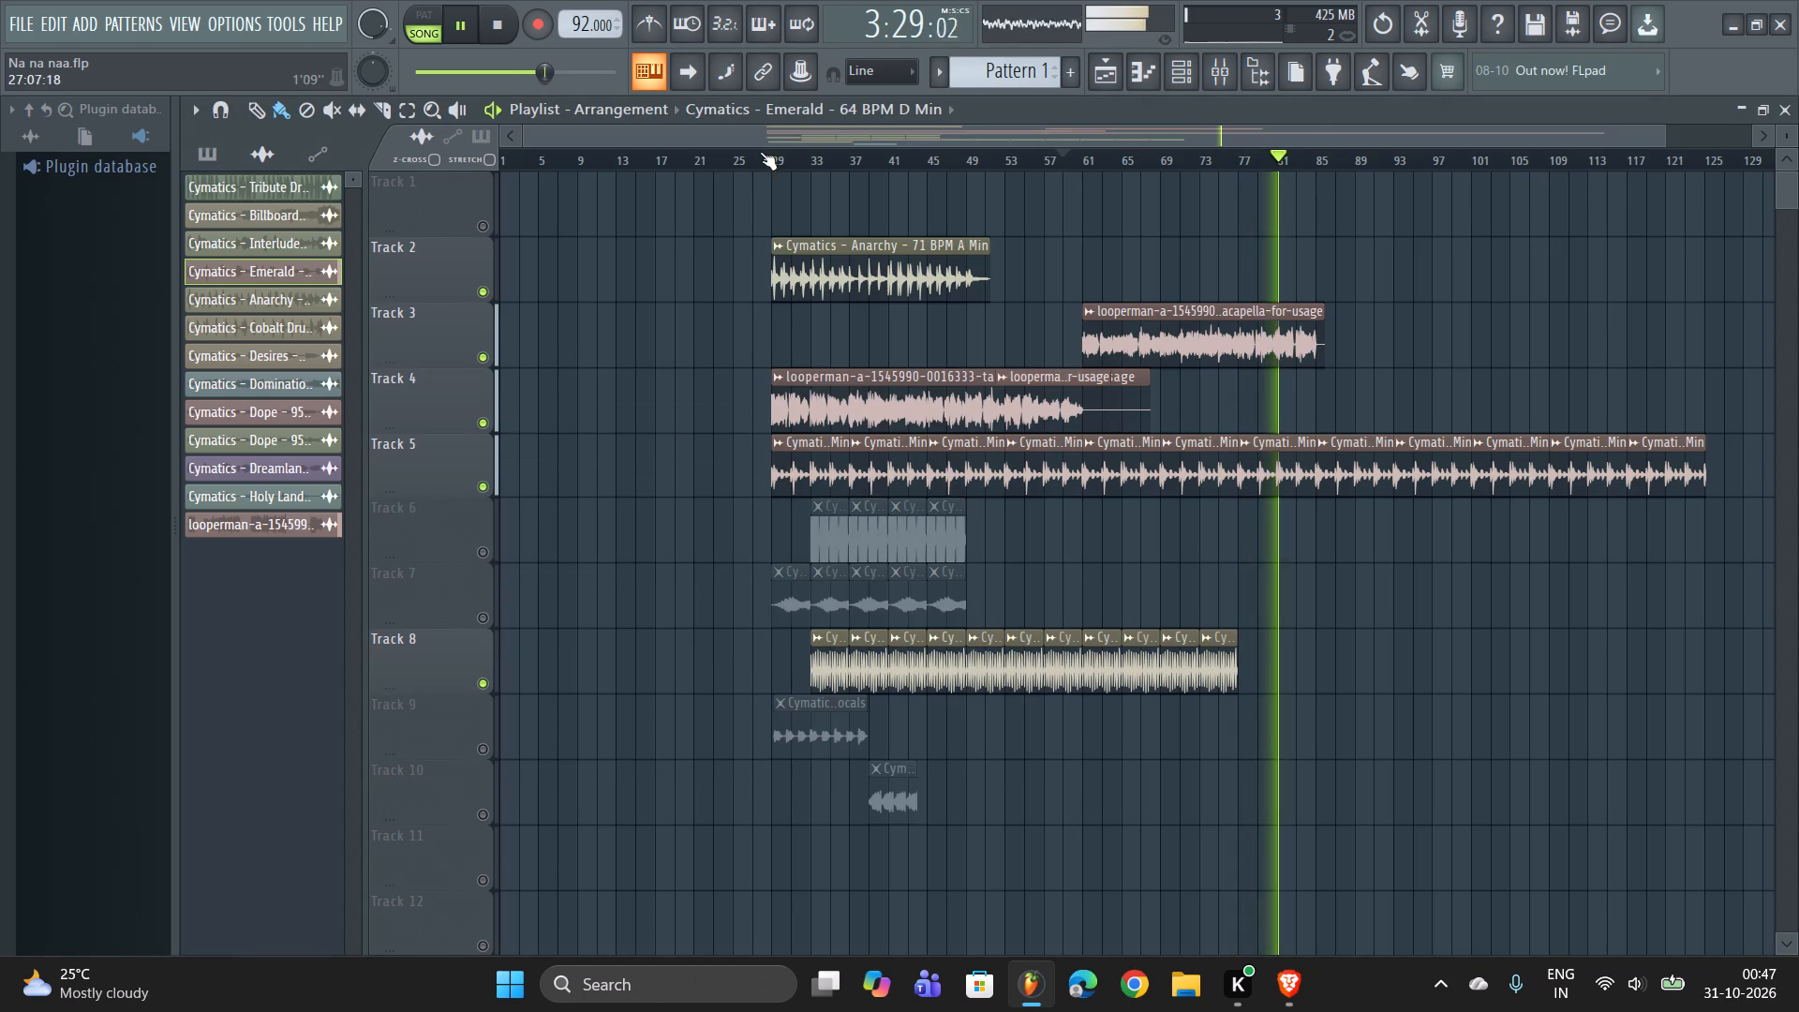
pyautogui.scroll(2, 776, 152)
pyautogui.scroll(-8, 780, 164)
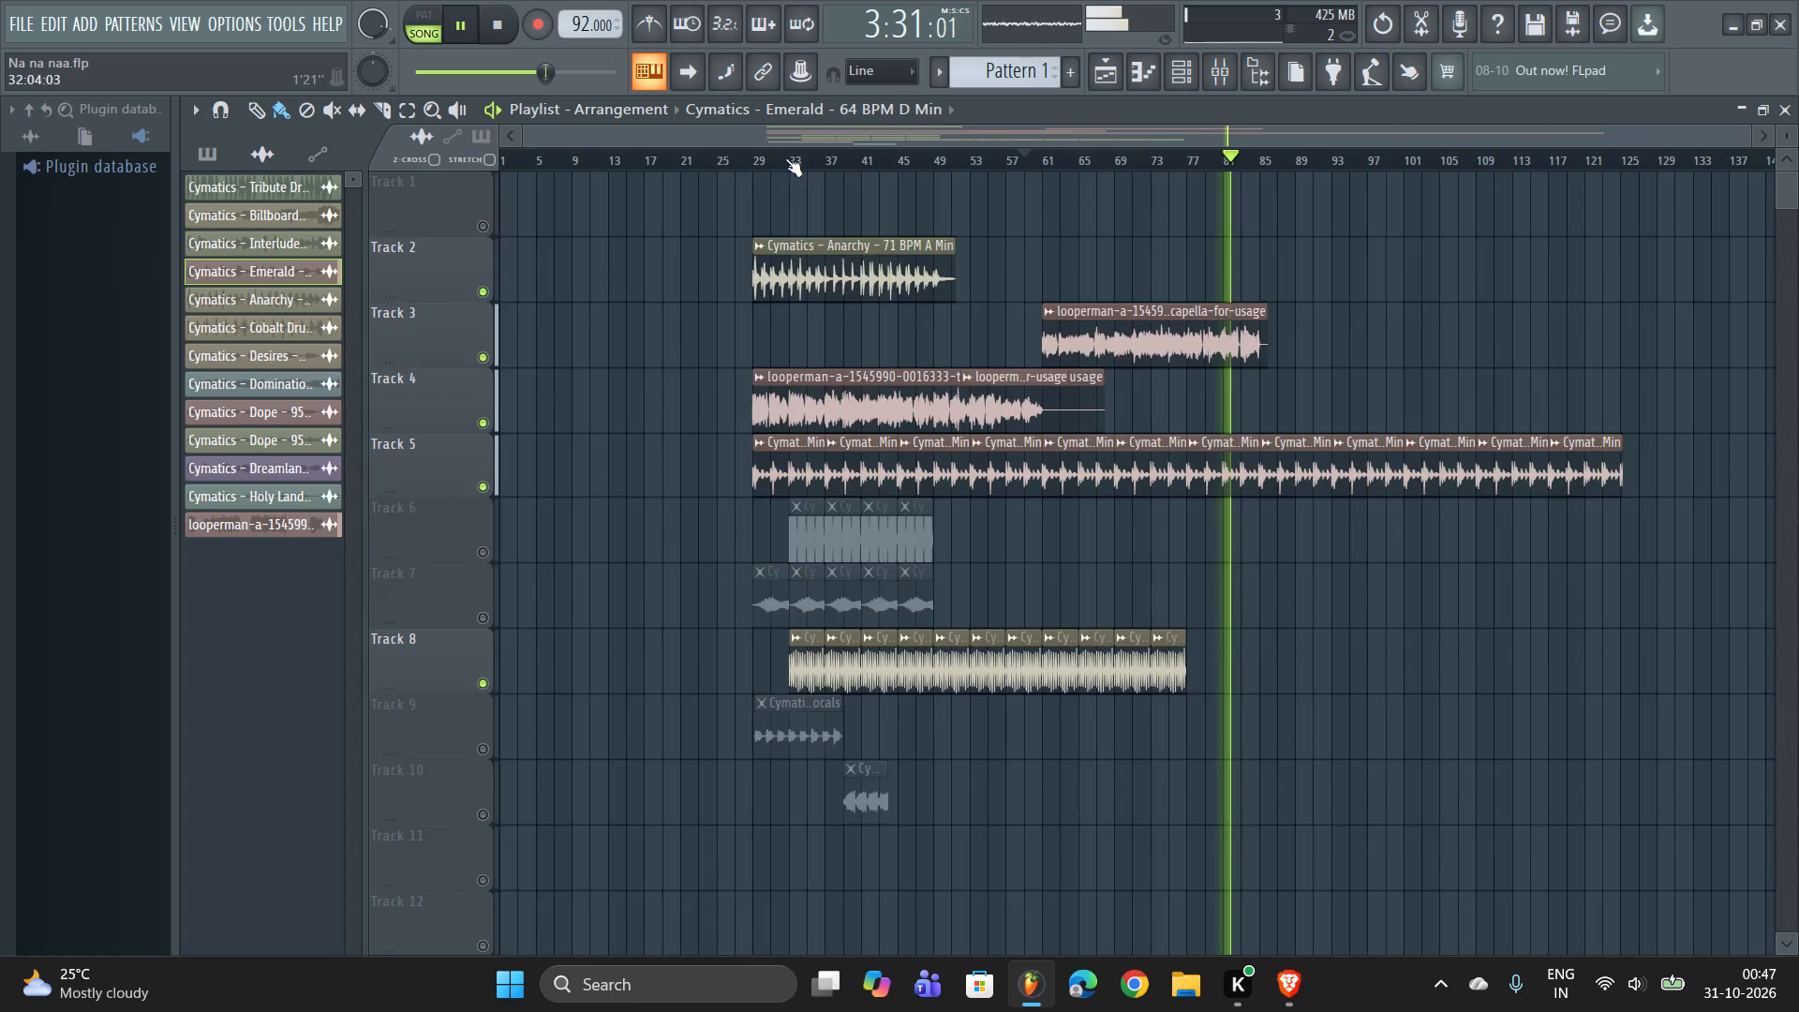
pyautogui.scroll(-3, 785, 158)
pyautogui.scroll(11, 788, 178)
pyautogui.hotkey('ctrl', 'a')
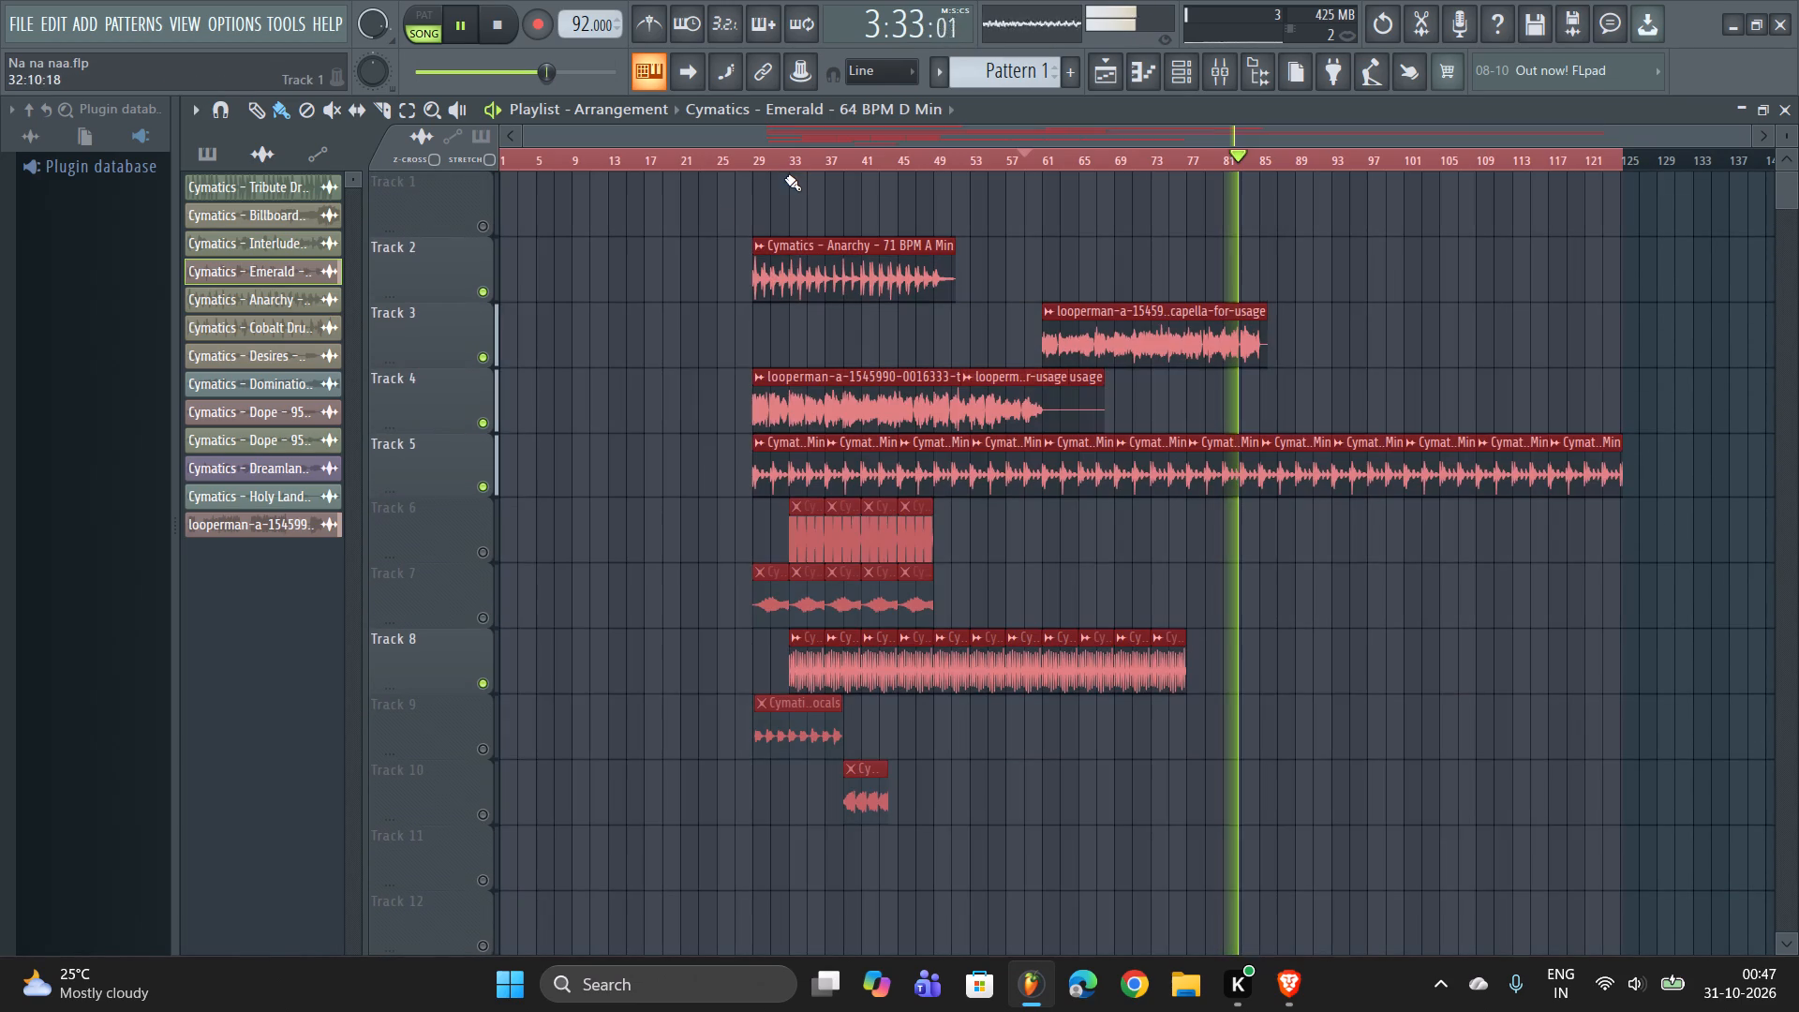
pyautogui.press('space')
pyautogui.moveTo(792, 264); pyautogui.dragTo(578, 262)
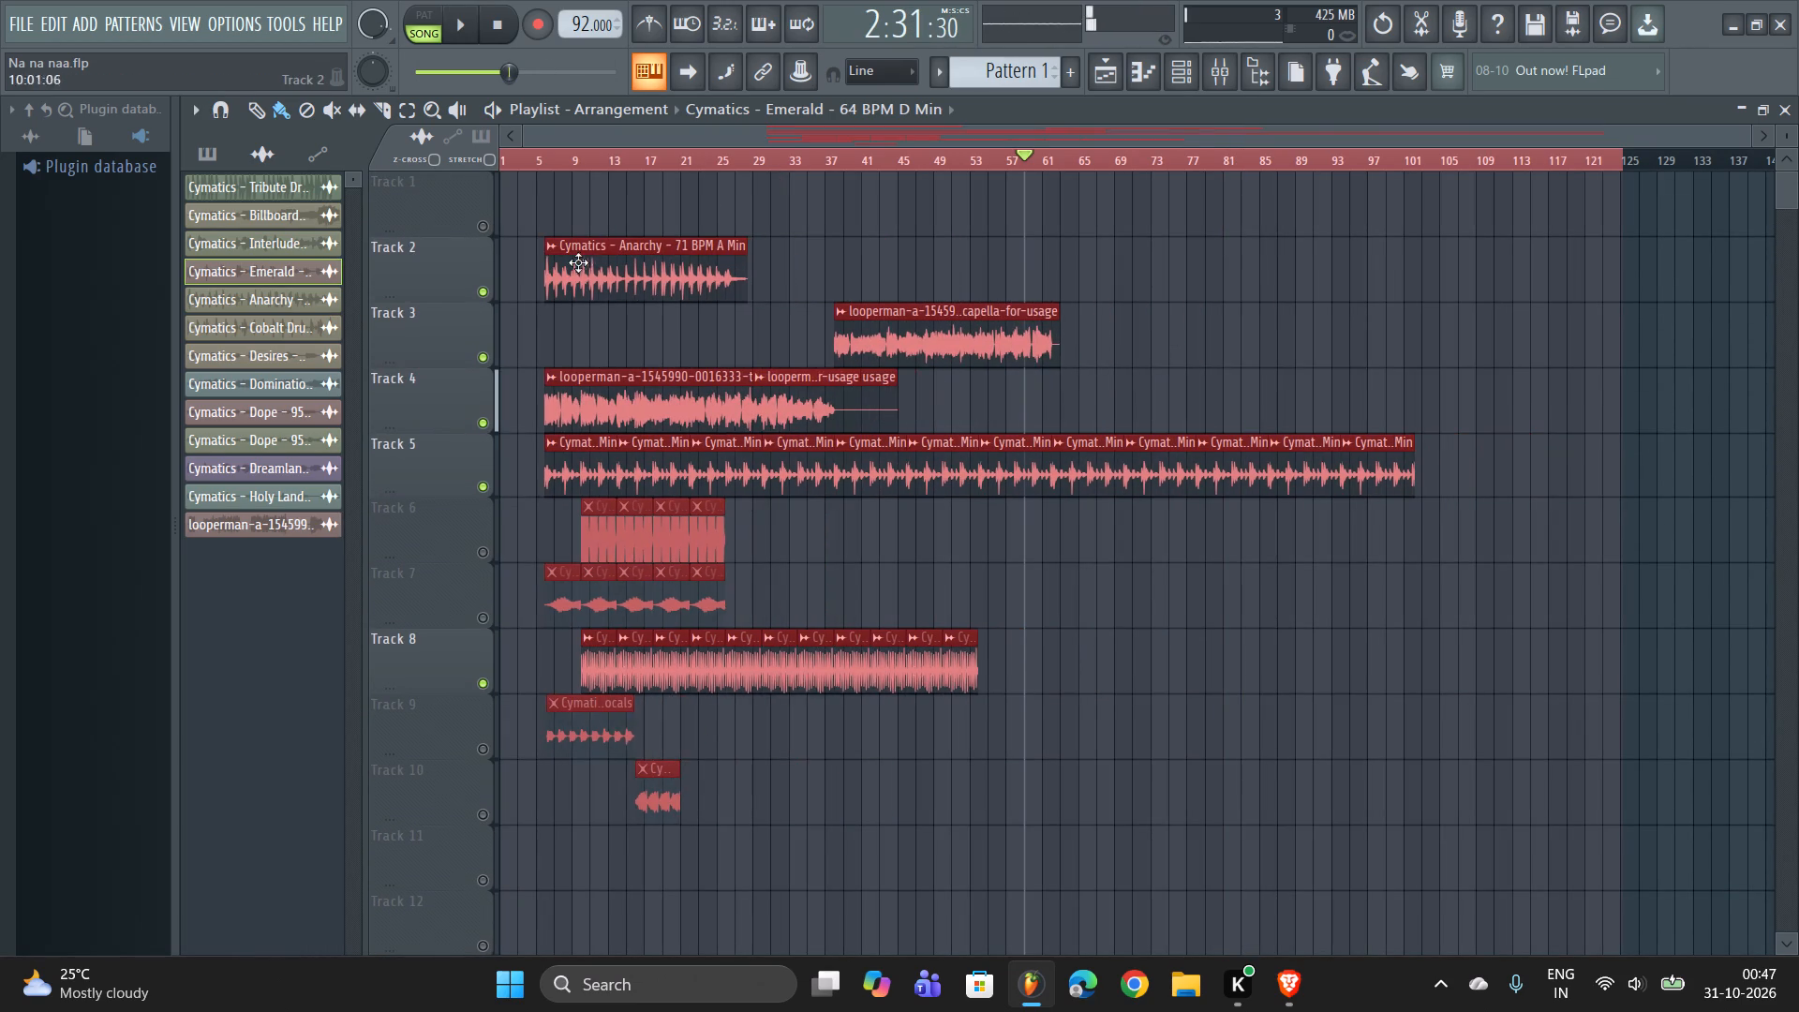
pyautogui.moveTo(578, 262); pyautogui.dragTo(648, 251)
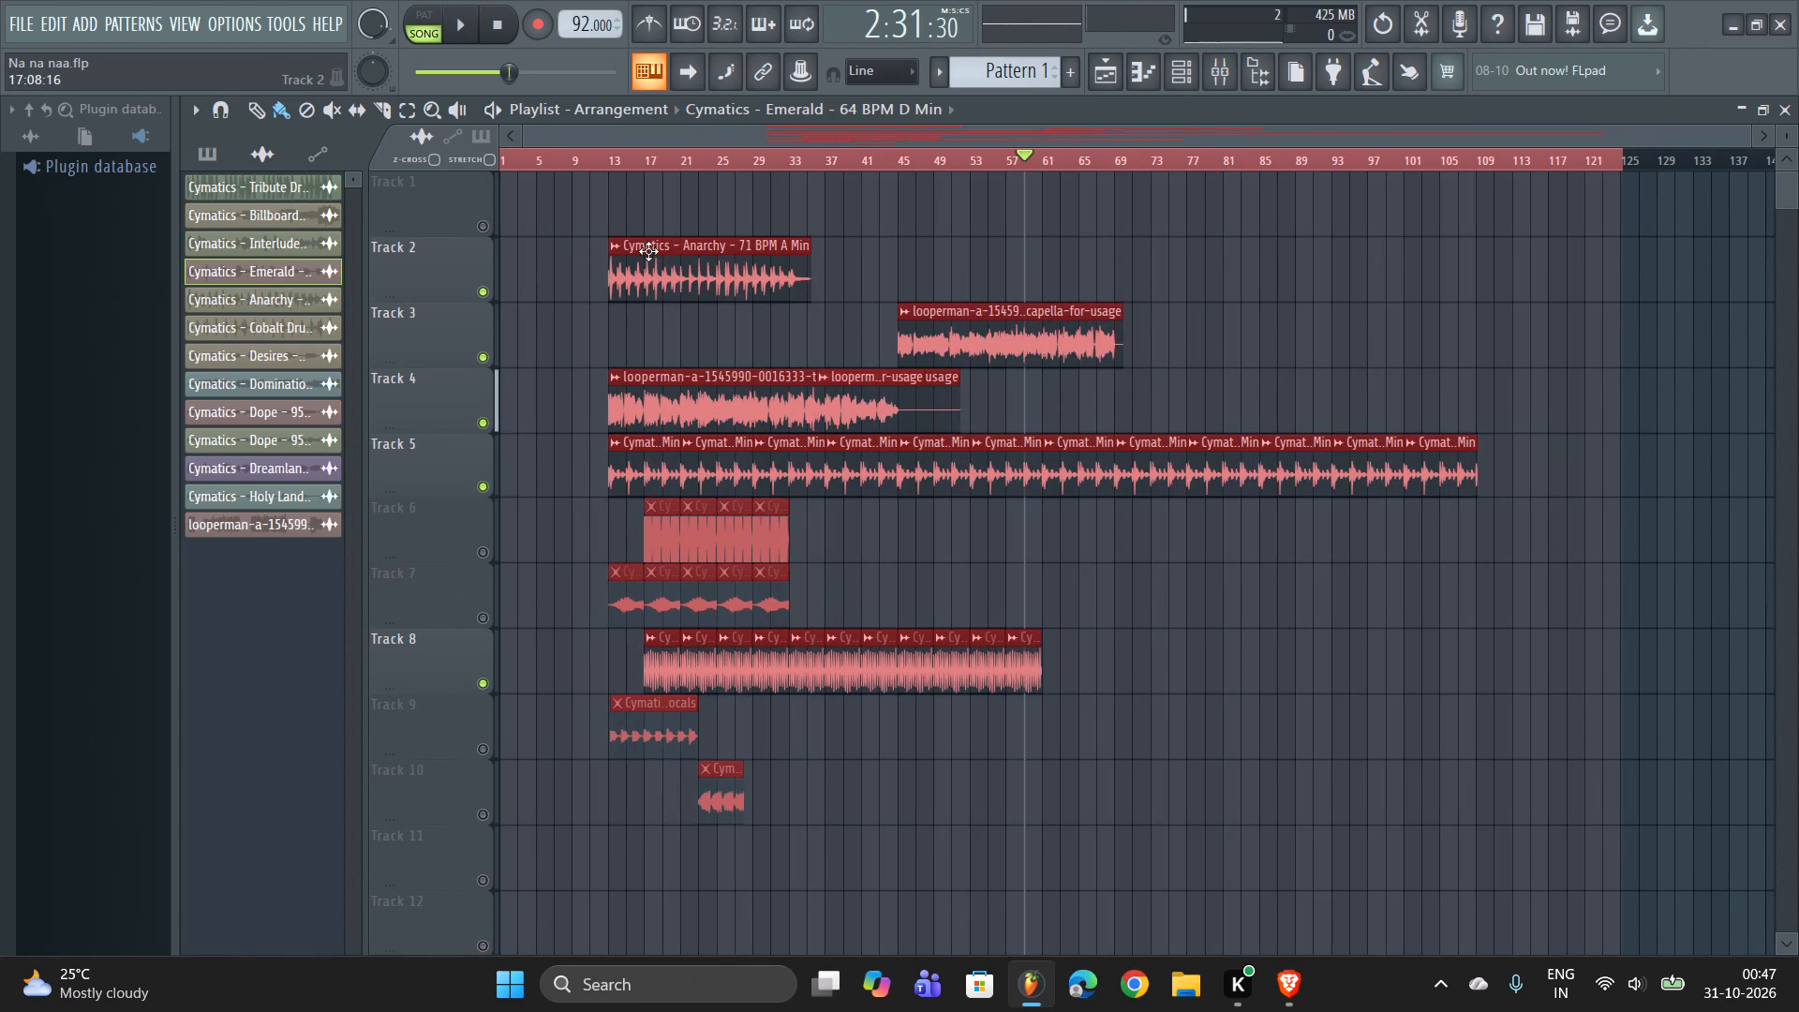
pyautogui.moveTo(648, 251); pyautogui.dragTo(611, 260)
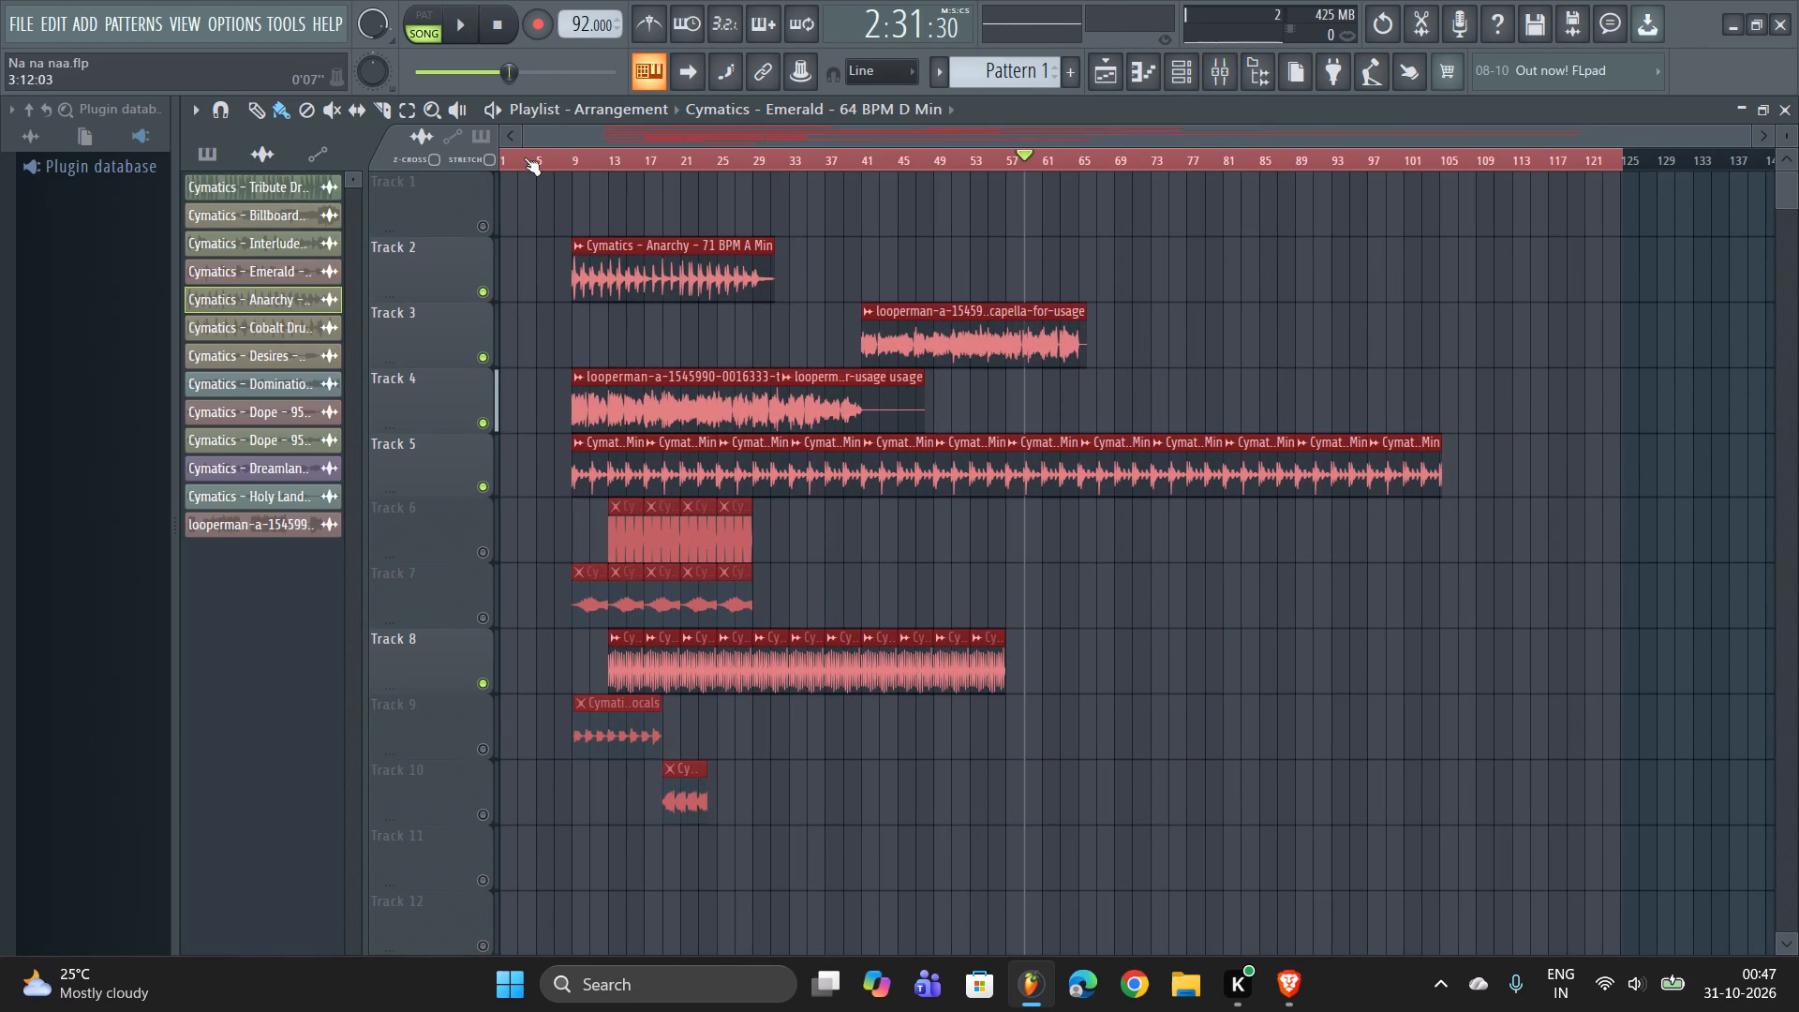
# Play the shifted arrangement from bar 9 and deselect all the clips.
pyautogui.click(524, 157)
pyautogui.press('space')
pyautogui.click(569, 156)
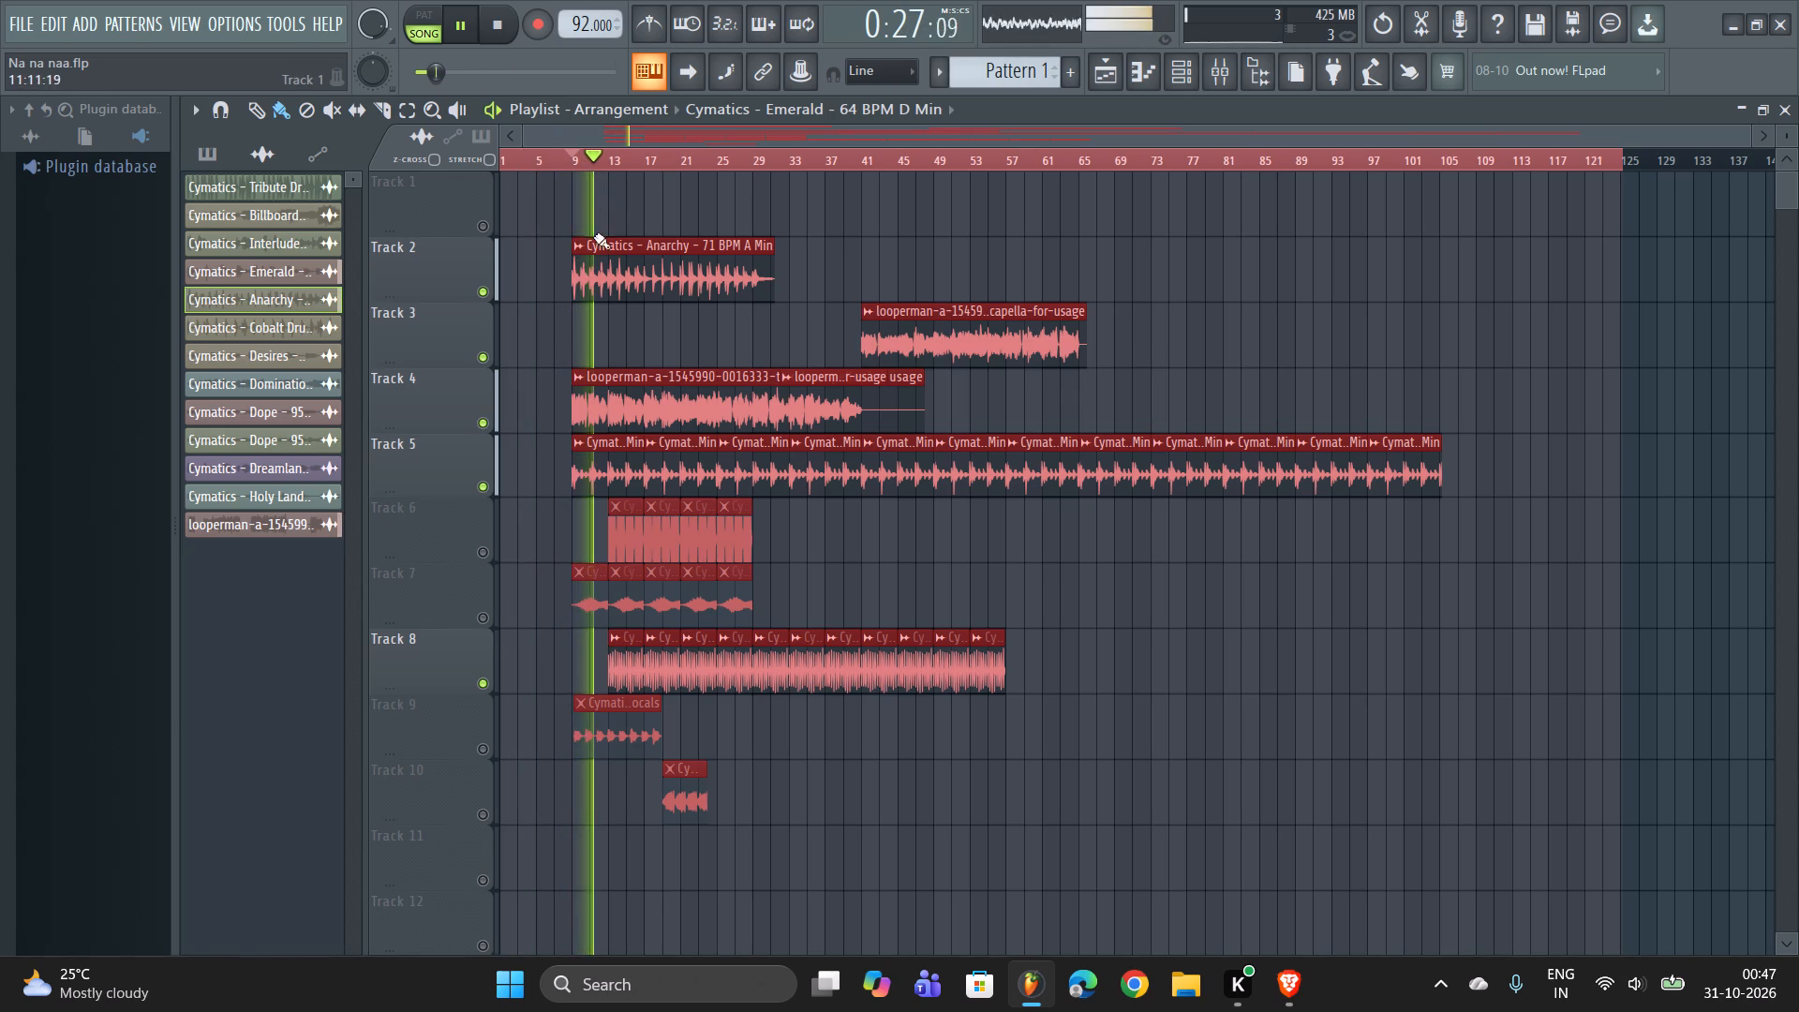
pyautogui.rightClick(1248, 603)
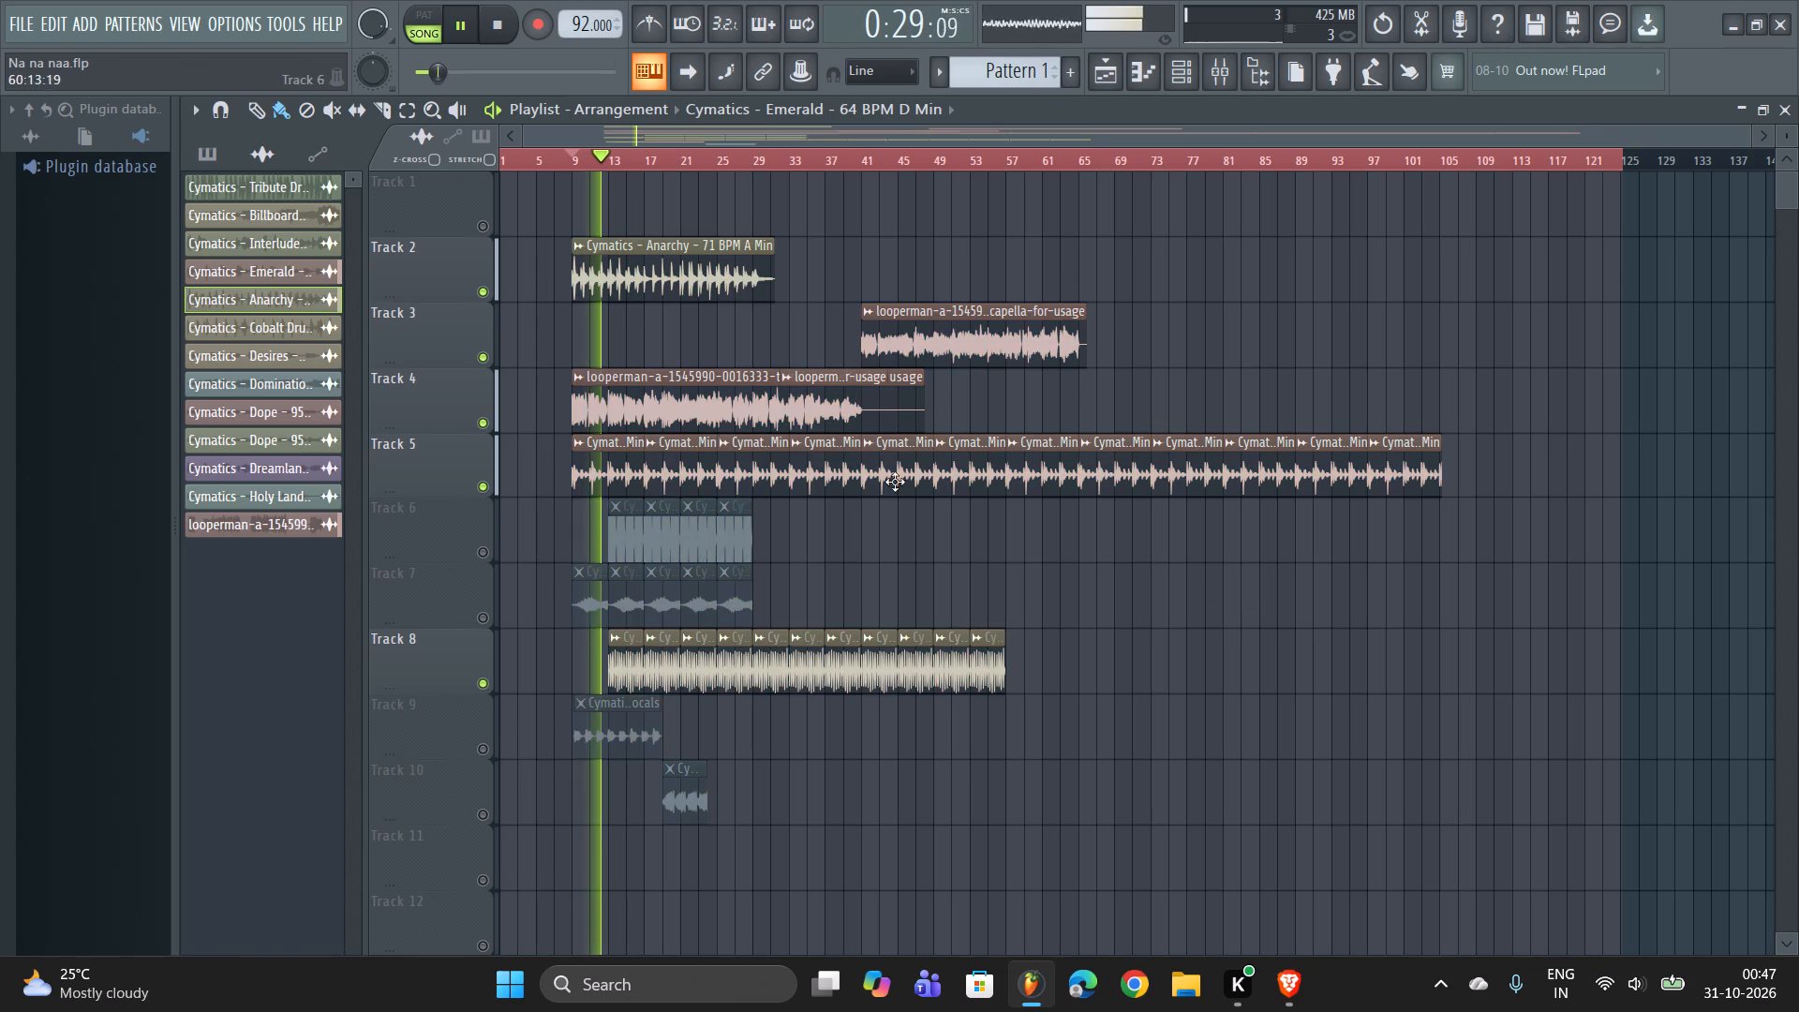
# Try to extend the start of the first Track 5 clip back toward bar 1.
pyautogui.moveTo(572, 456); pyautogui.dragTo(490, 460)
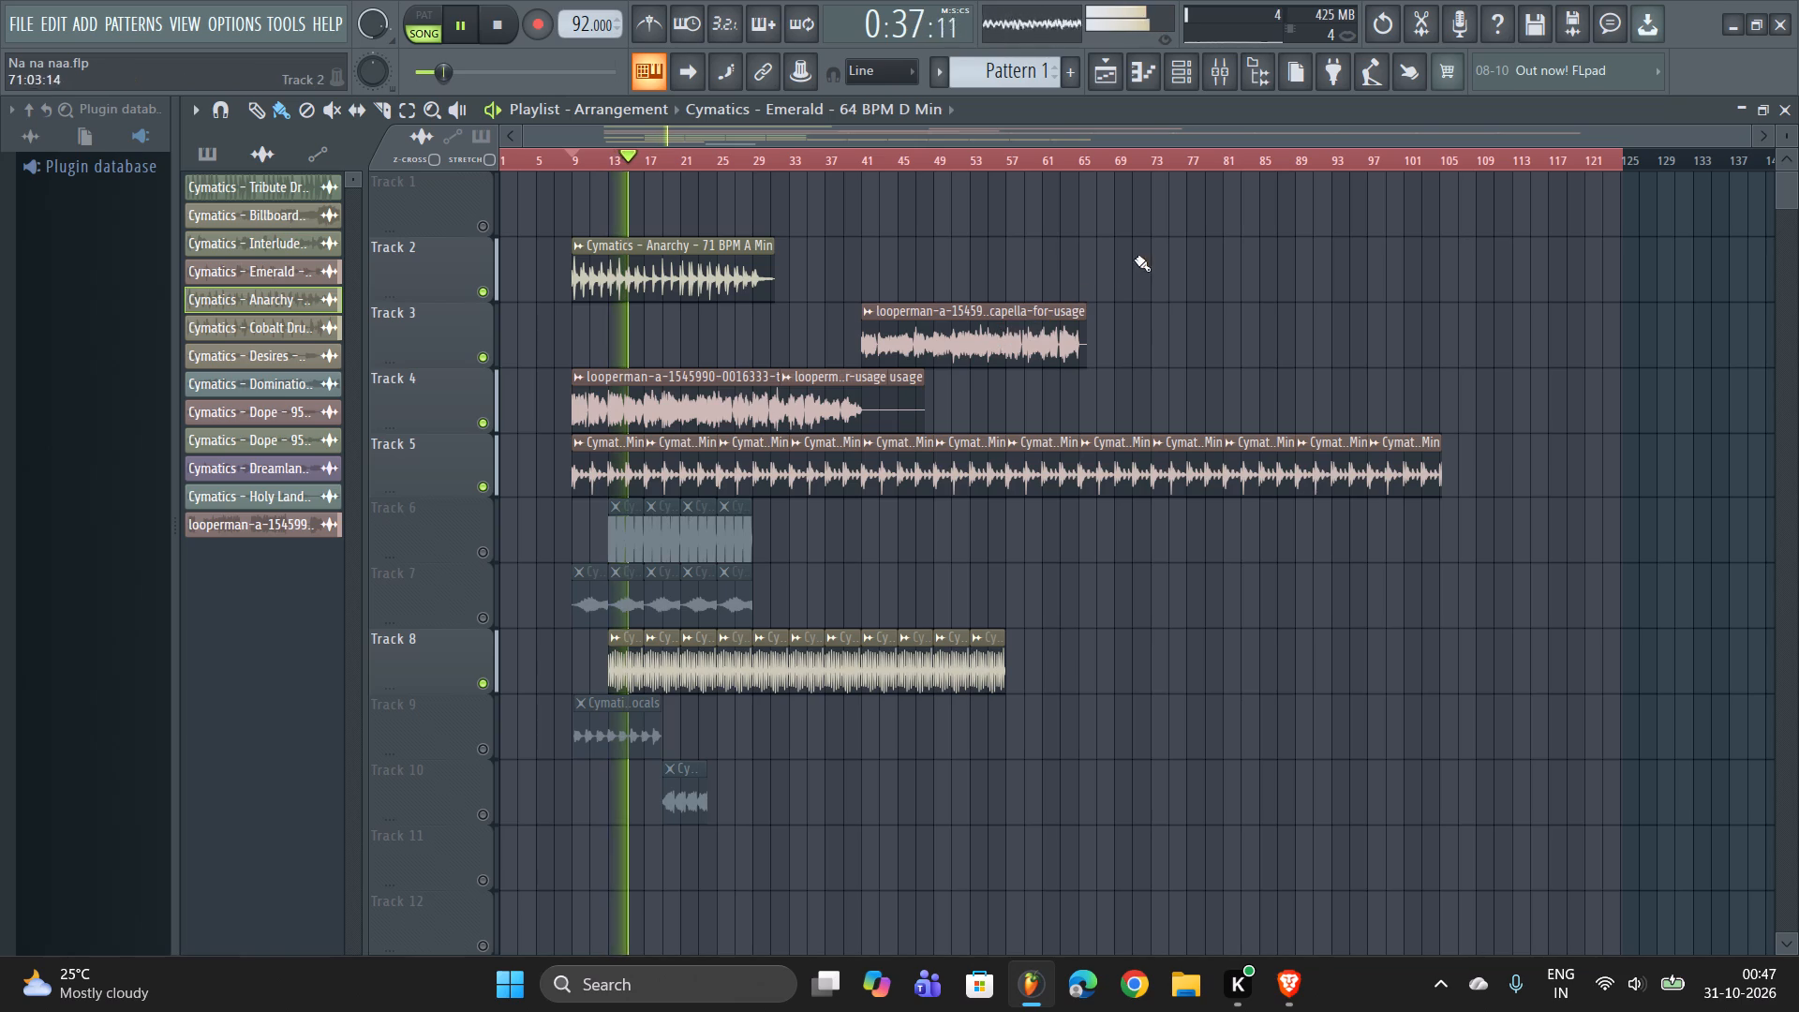
# Mute Track 5 after auditioning the mix with Track 2 briefly muted.
pyautogui.click(490, 285)
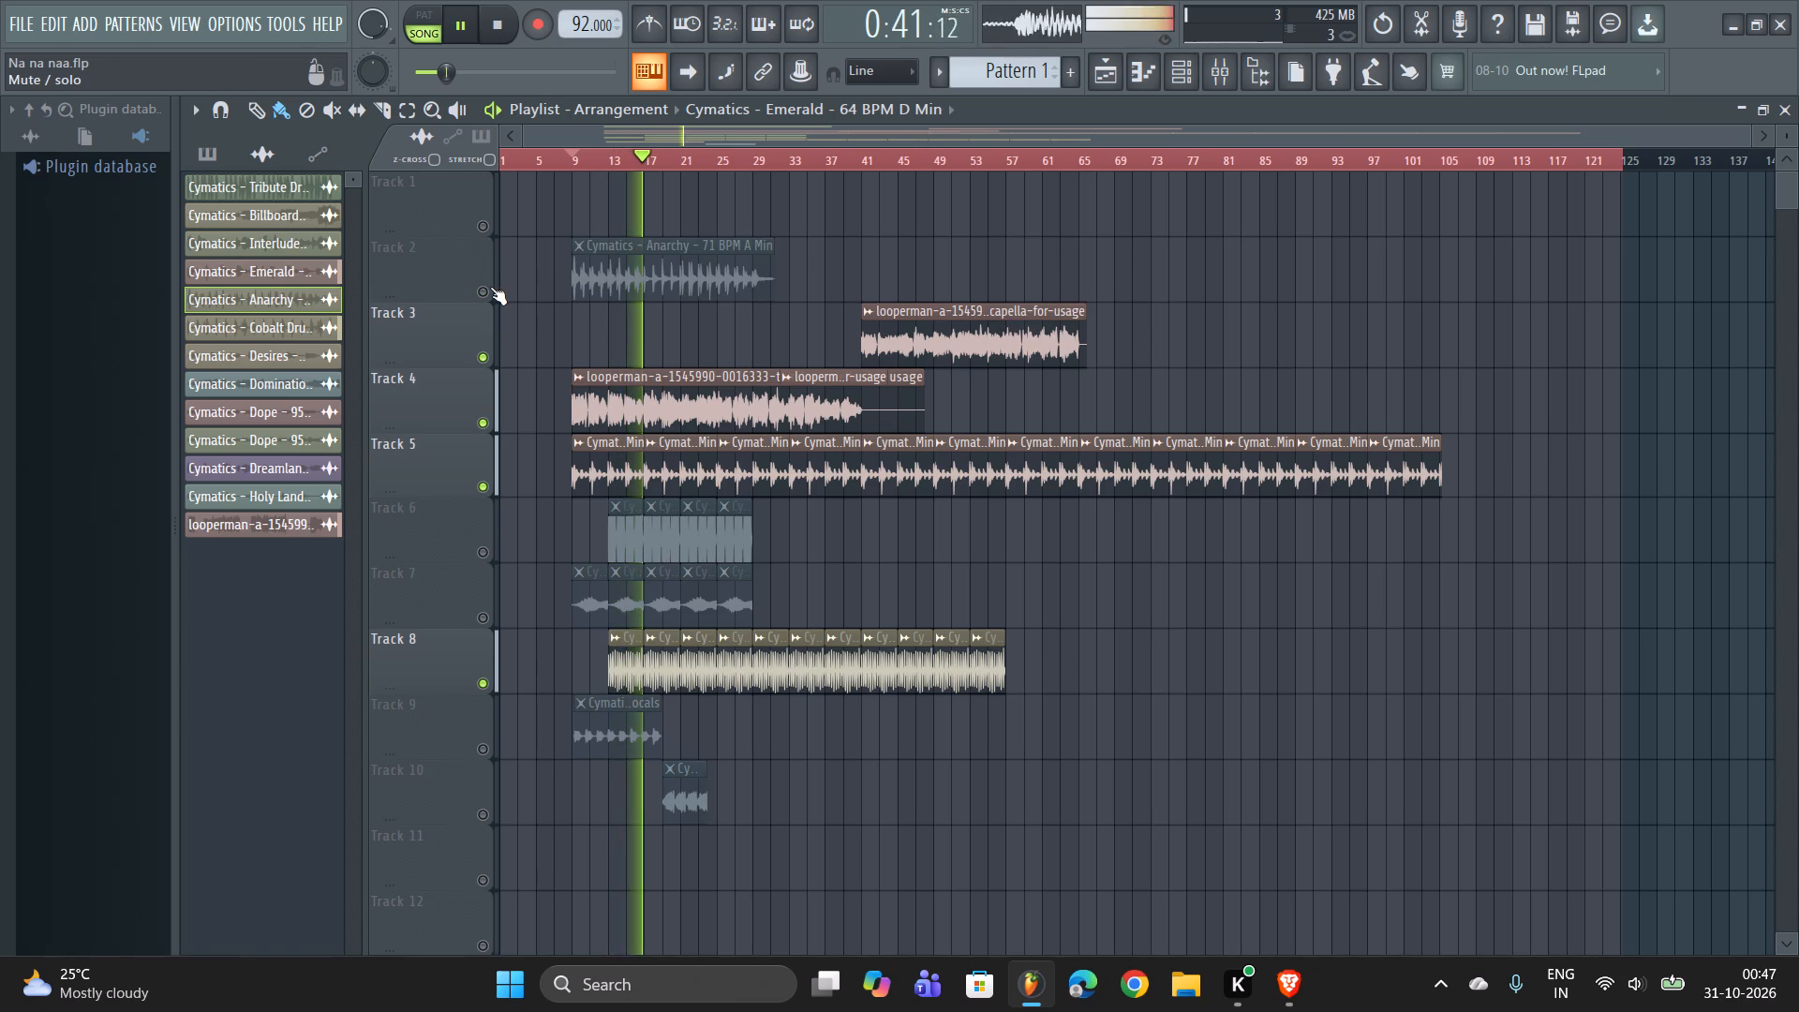
pyautogui.click(489, 287)
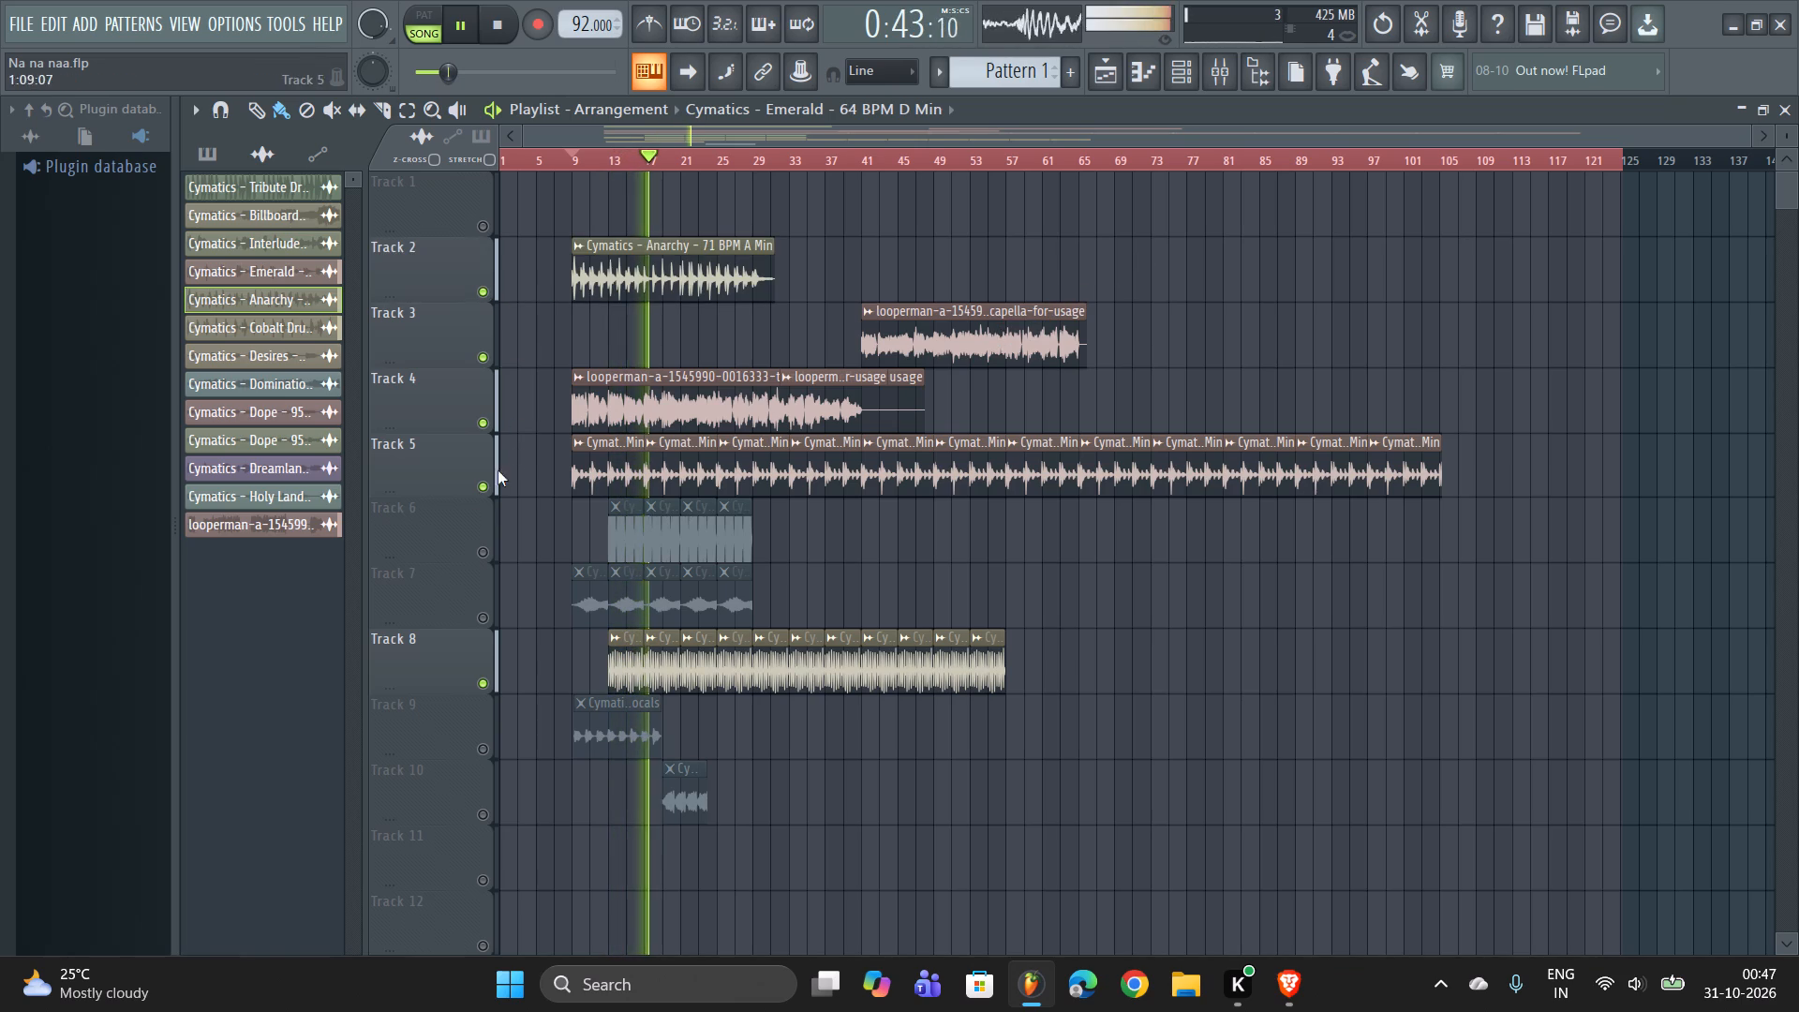
pyautogui.click(479, 489)
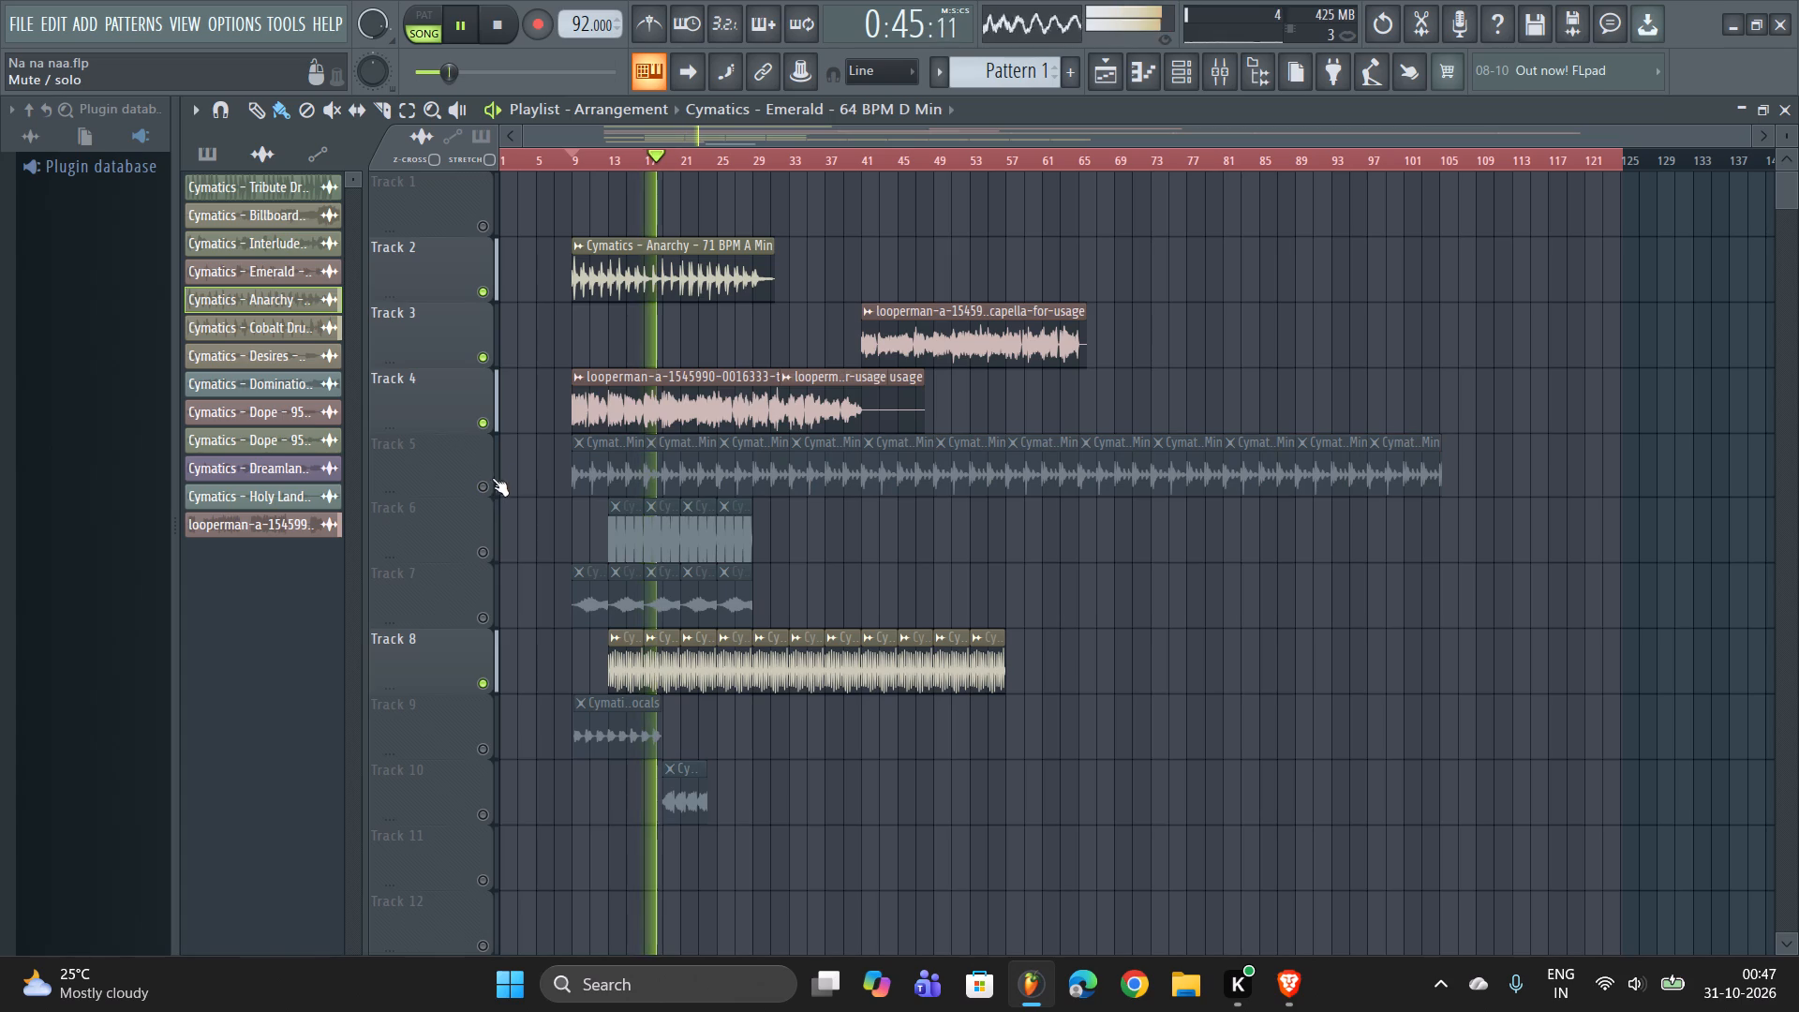
# Check the sample settings of the Anarchy clip on Track 2 and stop playback.
pyautogui.click(645, 270)
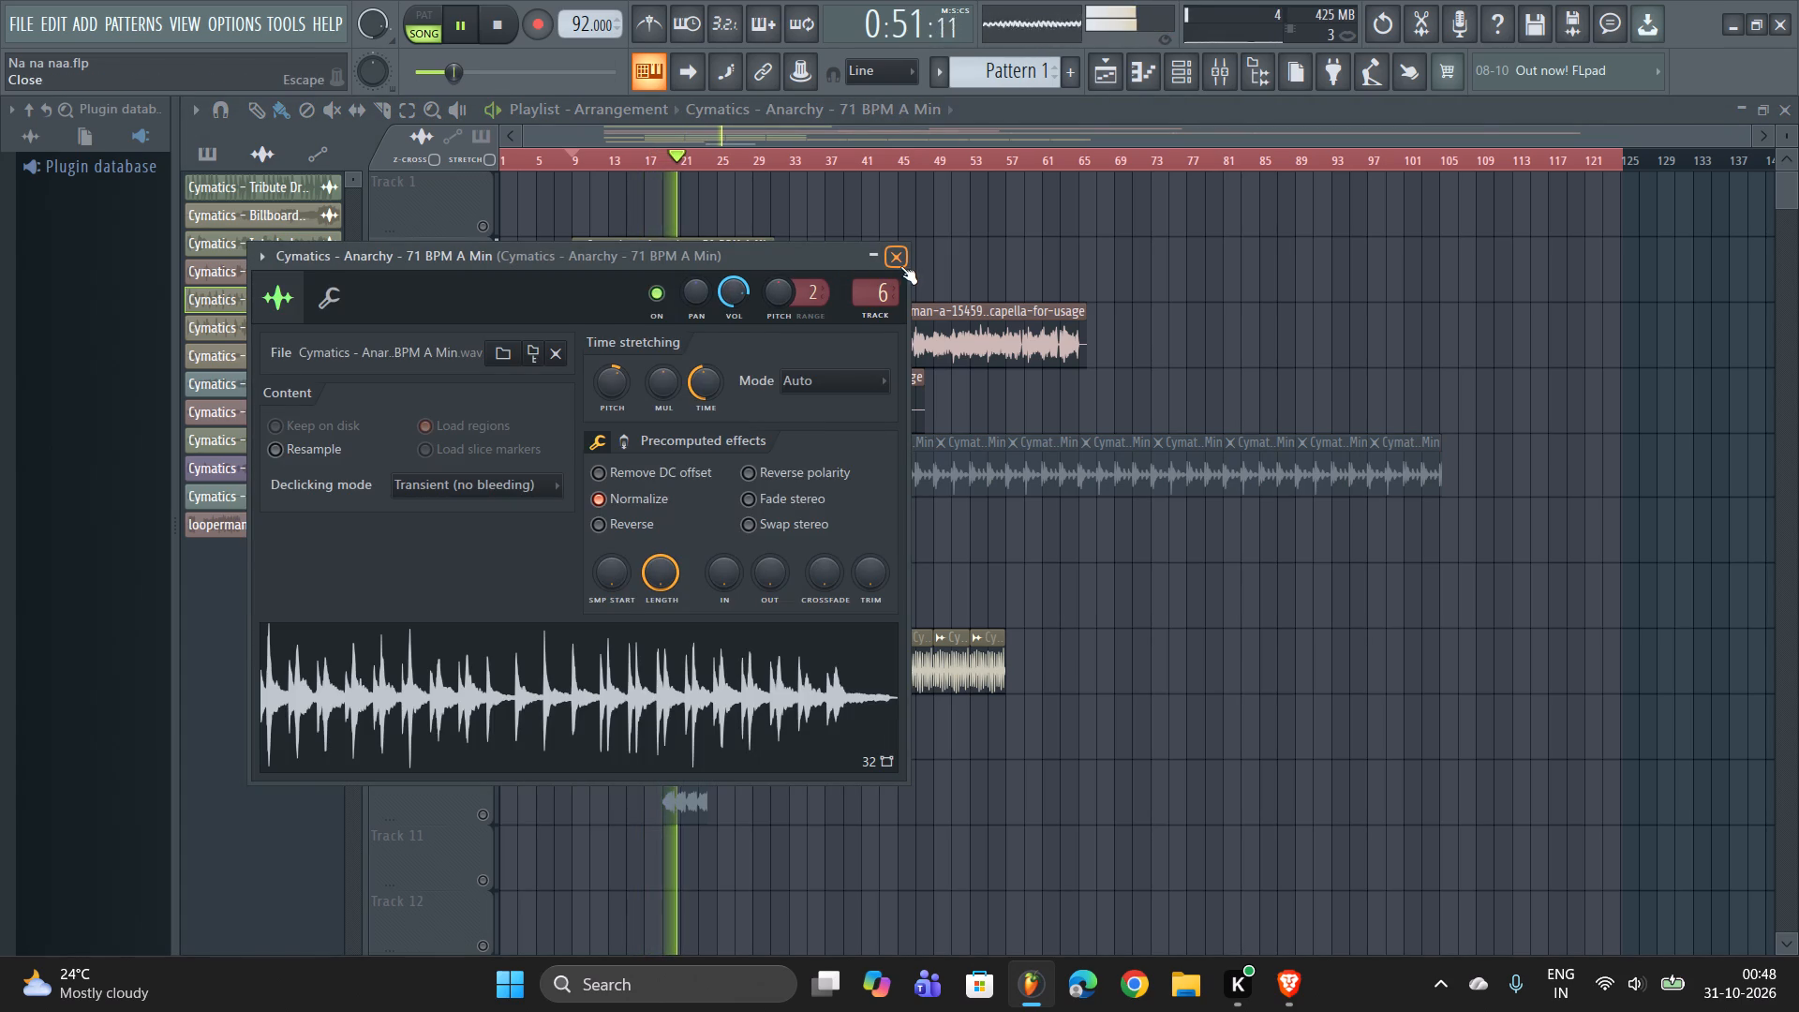
pyautogui.click(900, 266)
pyautogui.press('space')
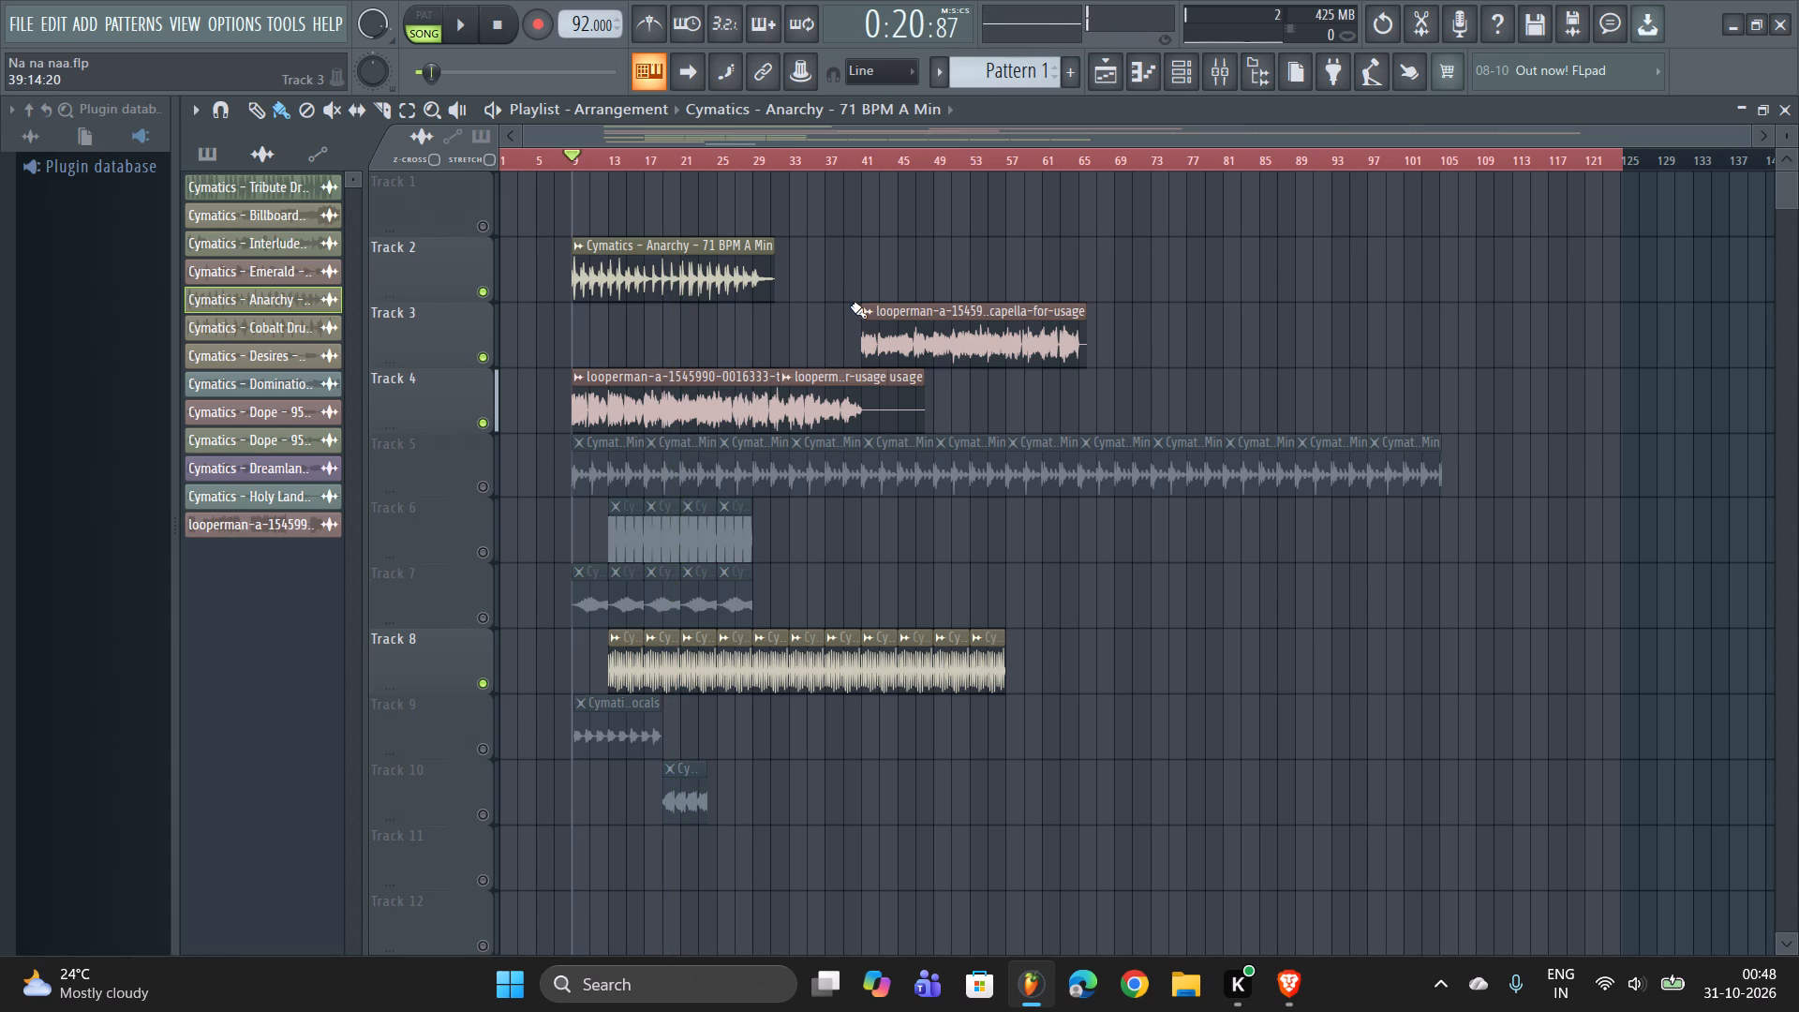
# Check the sample settings of the acapella clip on Track 4 and of the Emerald loop on Track 5.
pyautogui.doubleClick(736, 380)
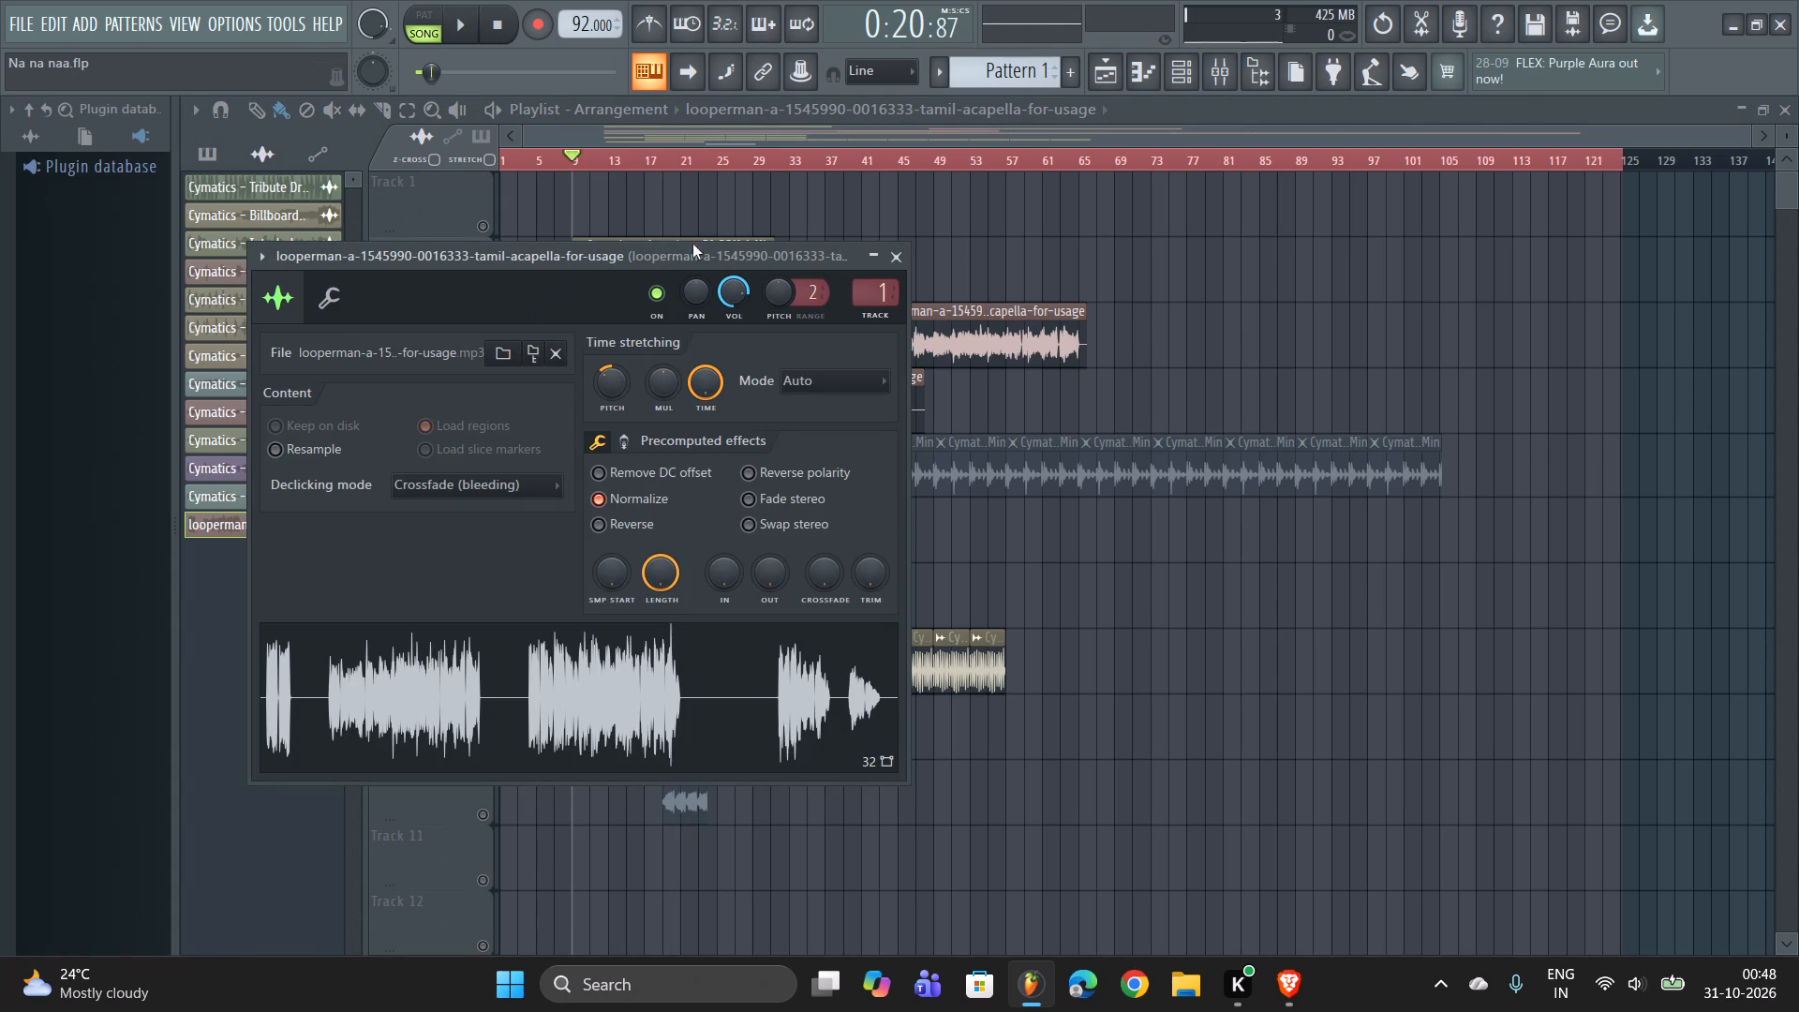
pyautogui.click(903, 264)
pyautogui.doubleClick(736, 454)
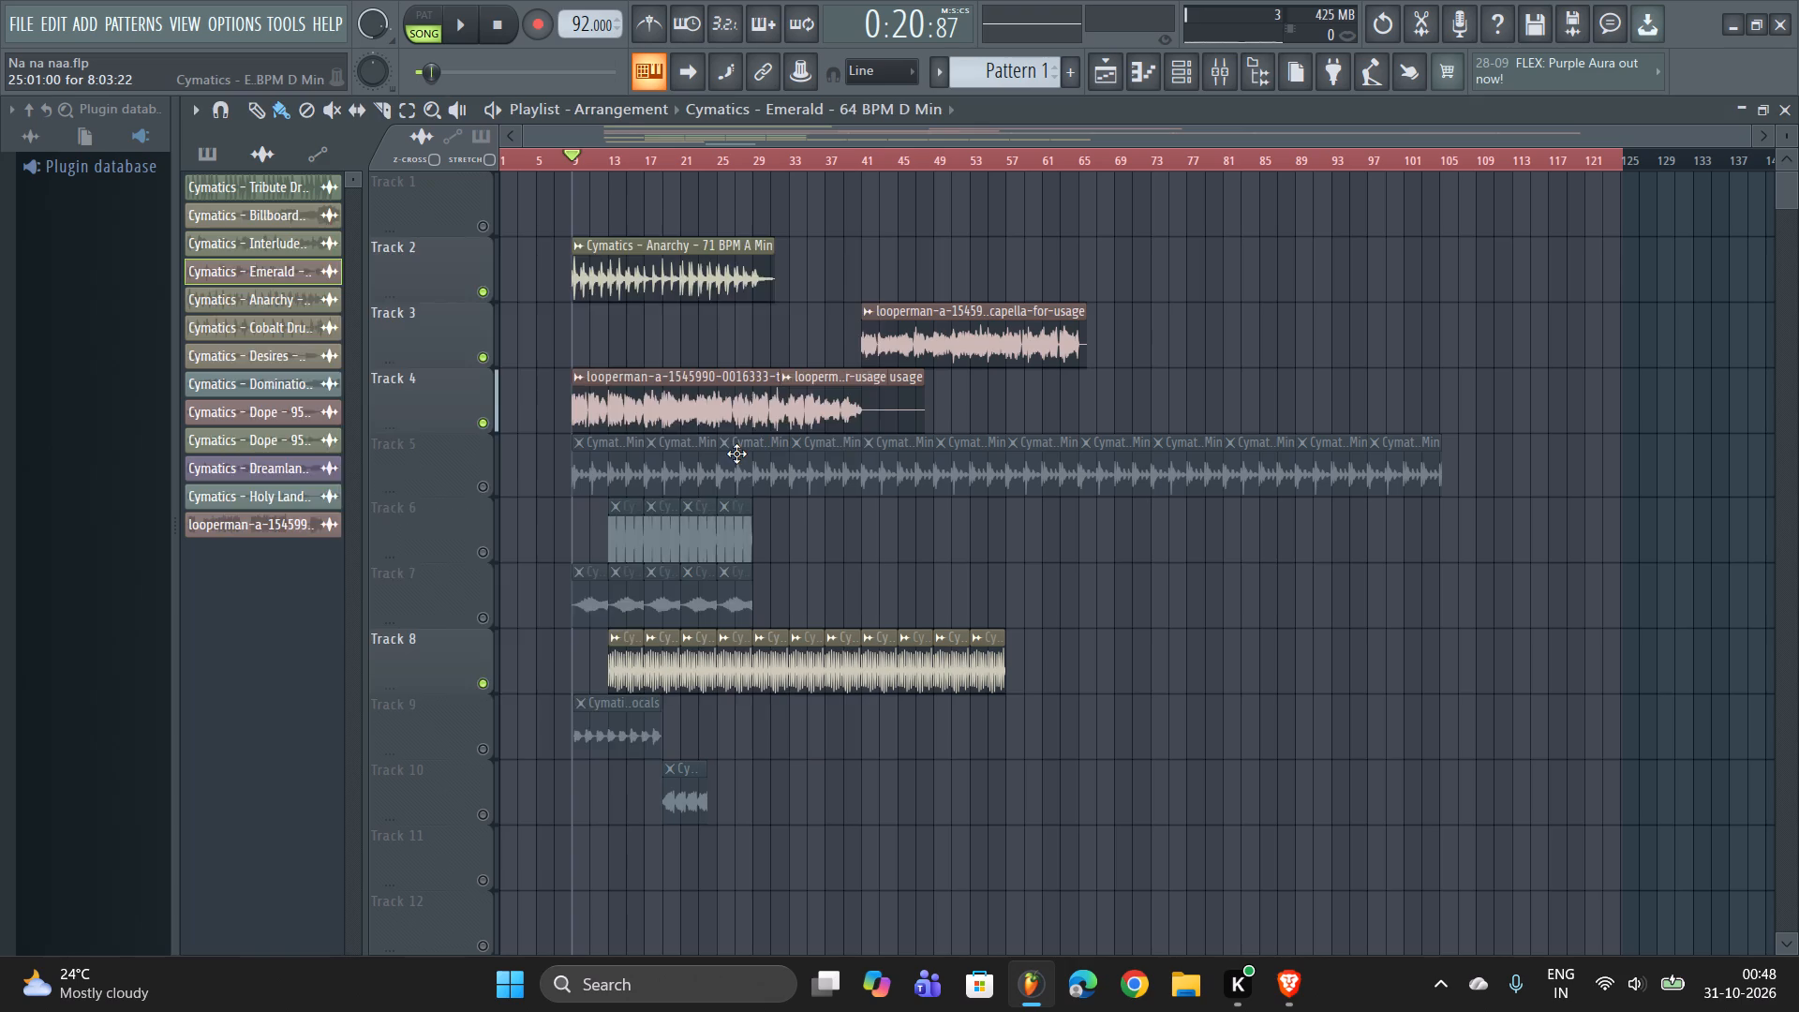
# Switch to the Brave browser and search the web for "d minor key" from the empty new tab.
pyautogui.hotkey('alt', 'Tab')
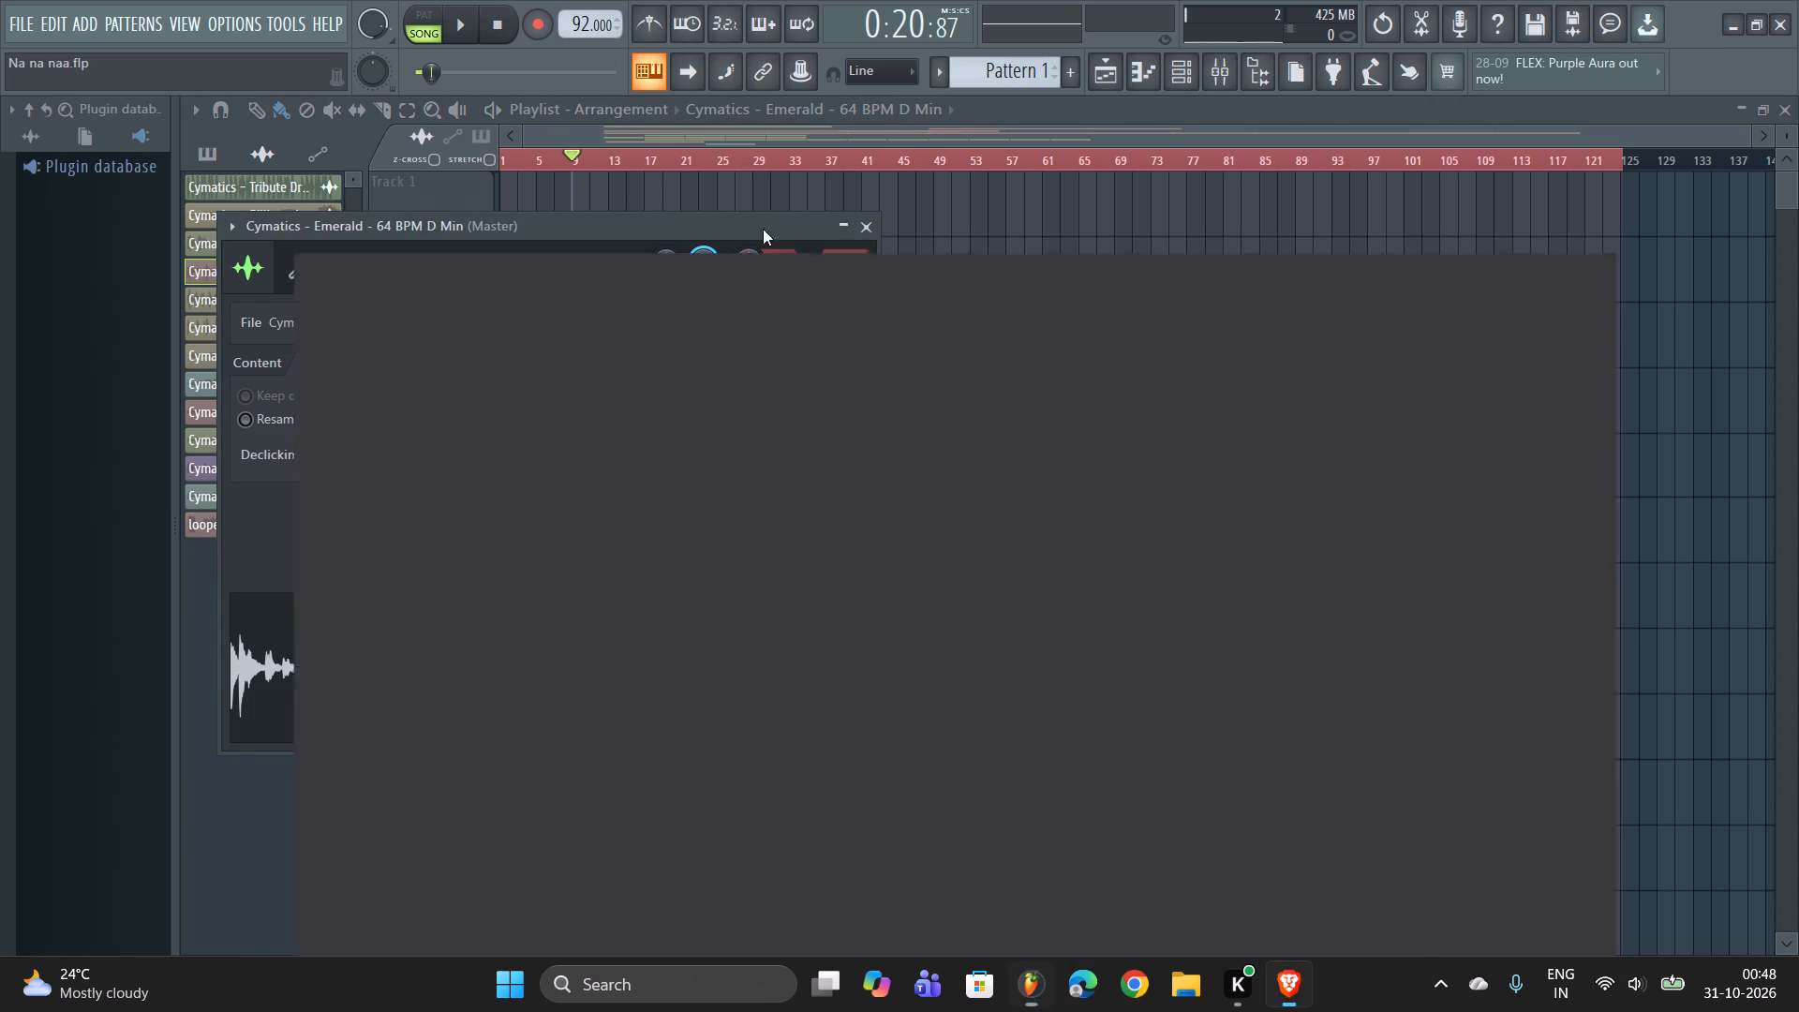
pyautogui.click(372, 0)
pyautogui.moveTo(621, 4); pyautogui.dragTo(613, 1)
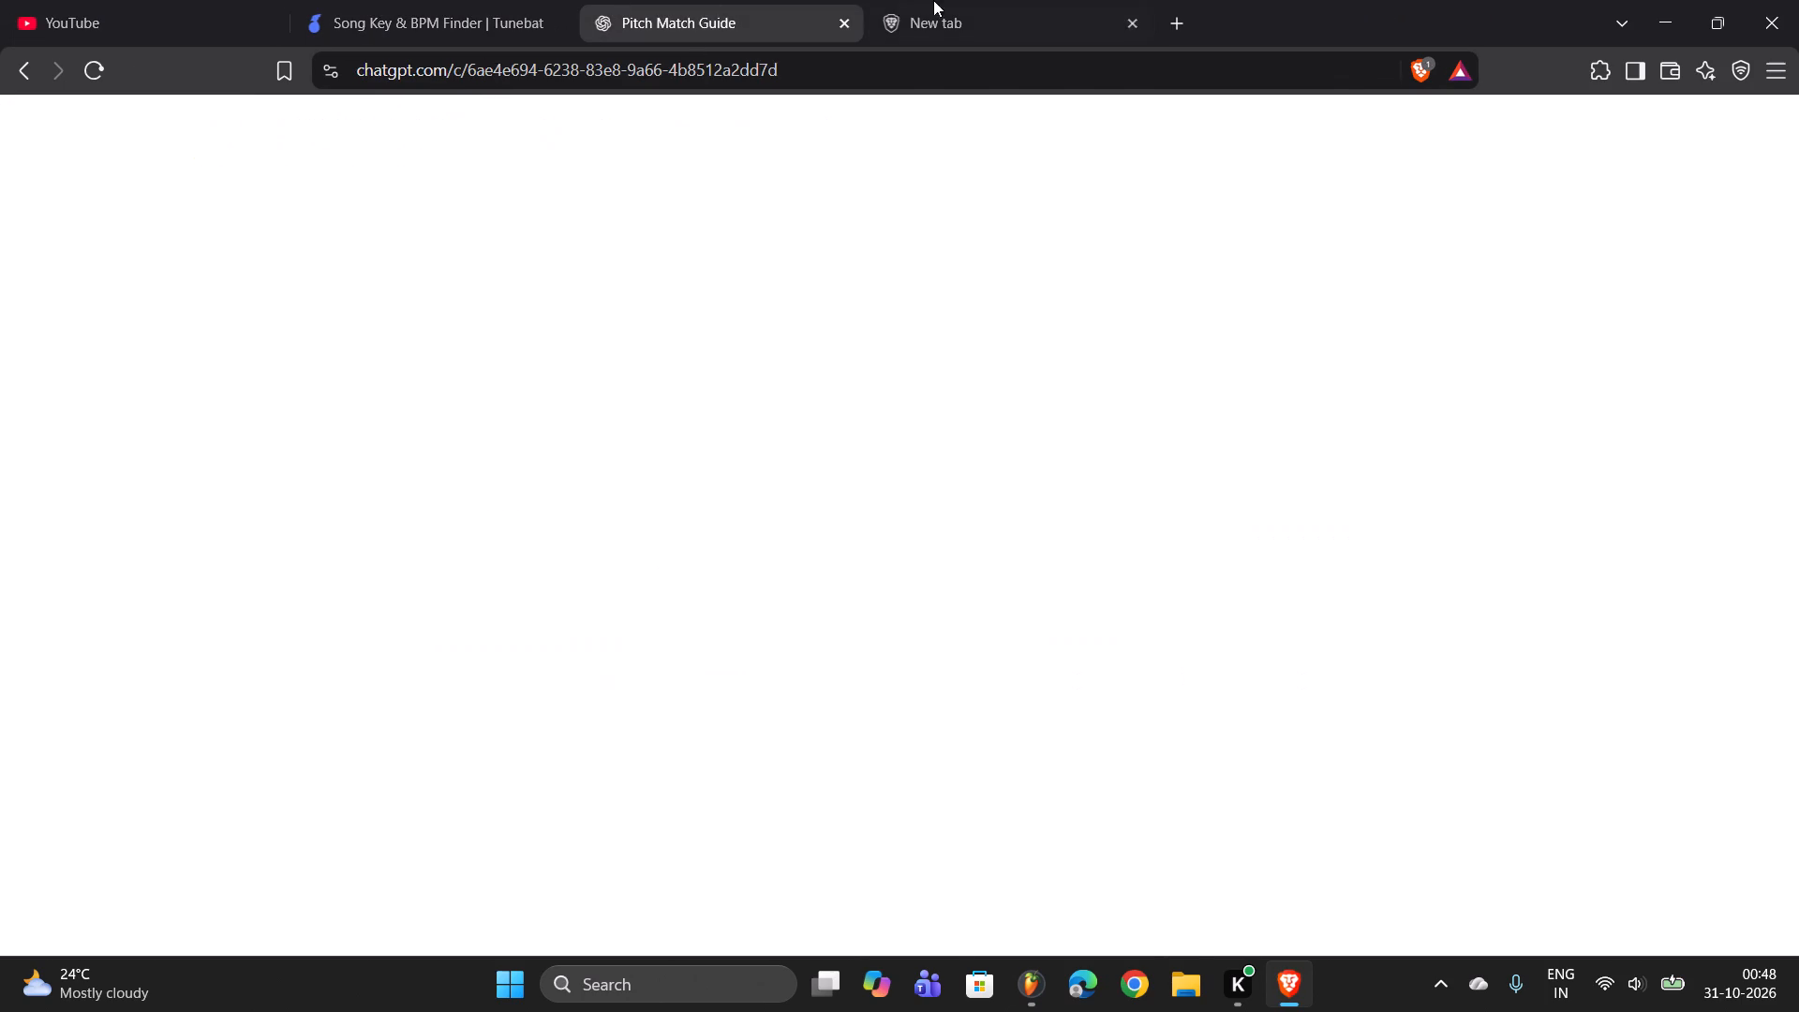
pyautogui.click(959, 0)
pyautogui.write('d')
pyautogui.press('space')
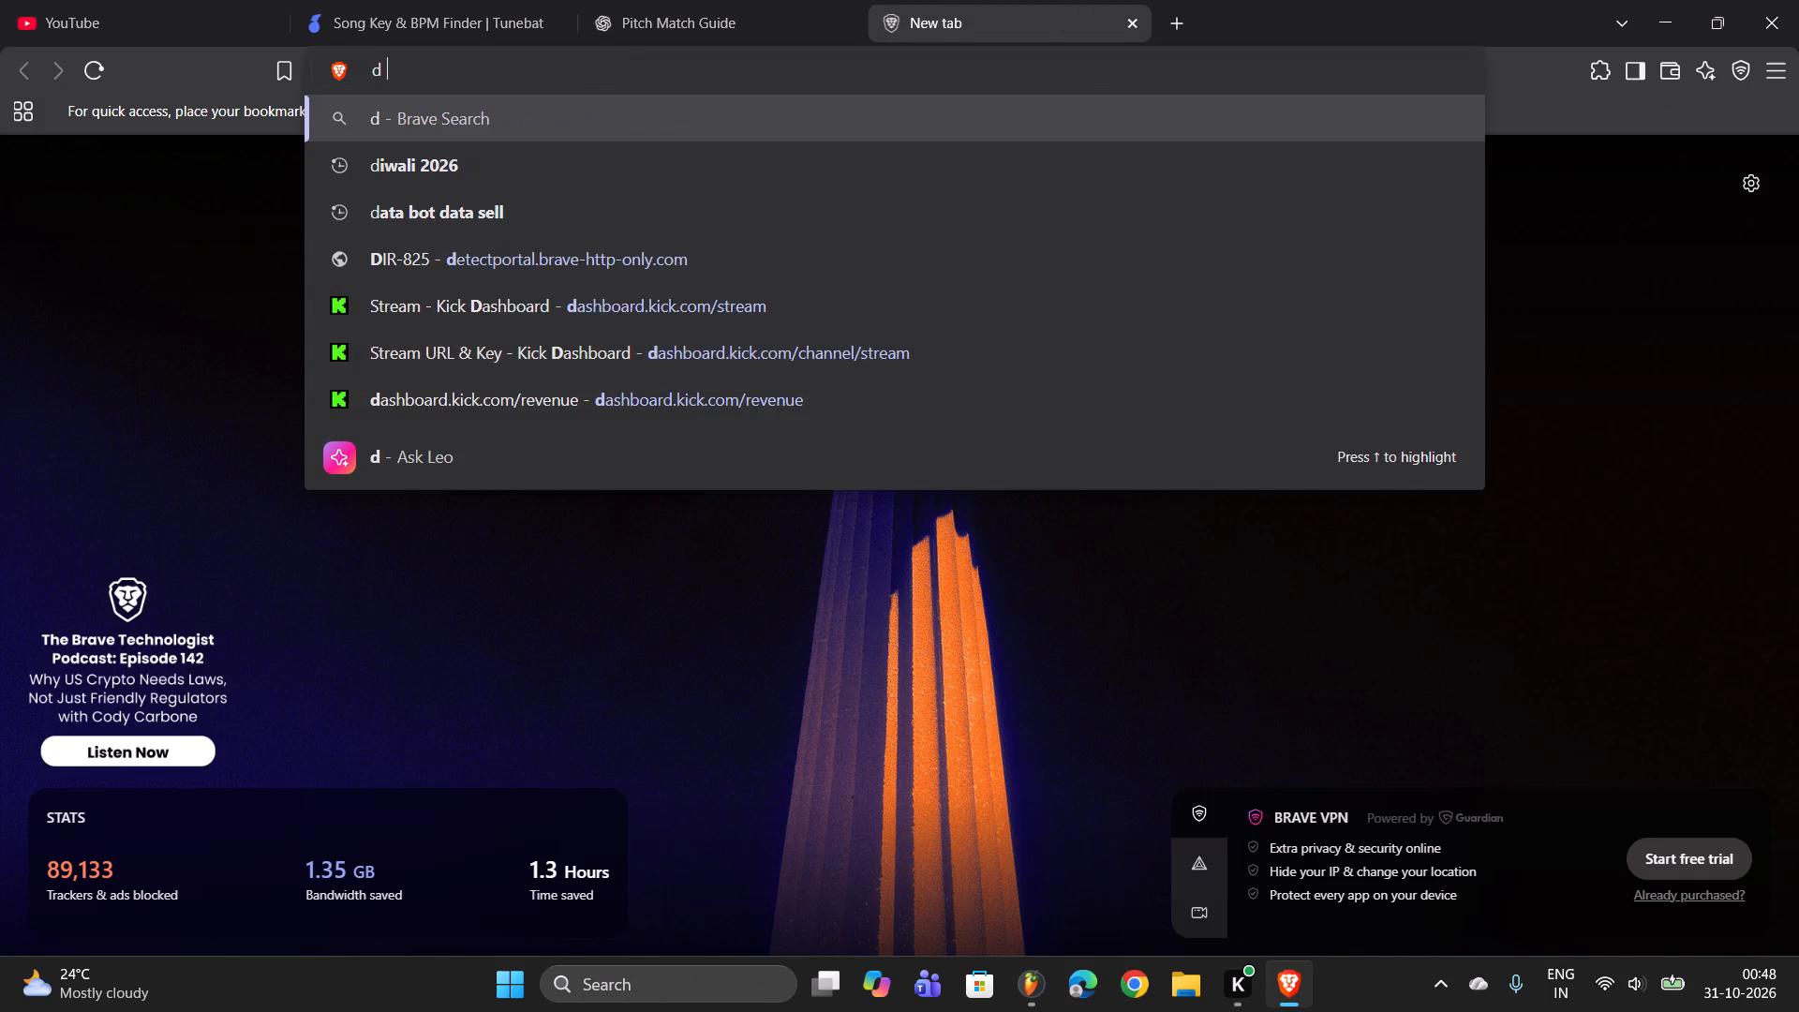
pyautogui.write('minpr')
pyautogui.press('space')
pyautogui.press('BackSpace')
pyautogui.press('BackSpace')
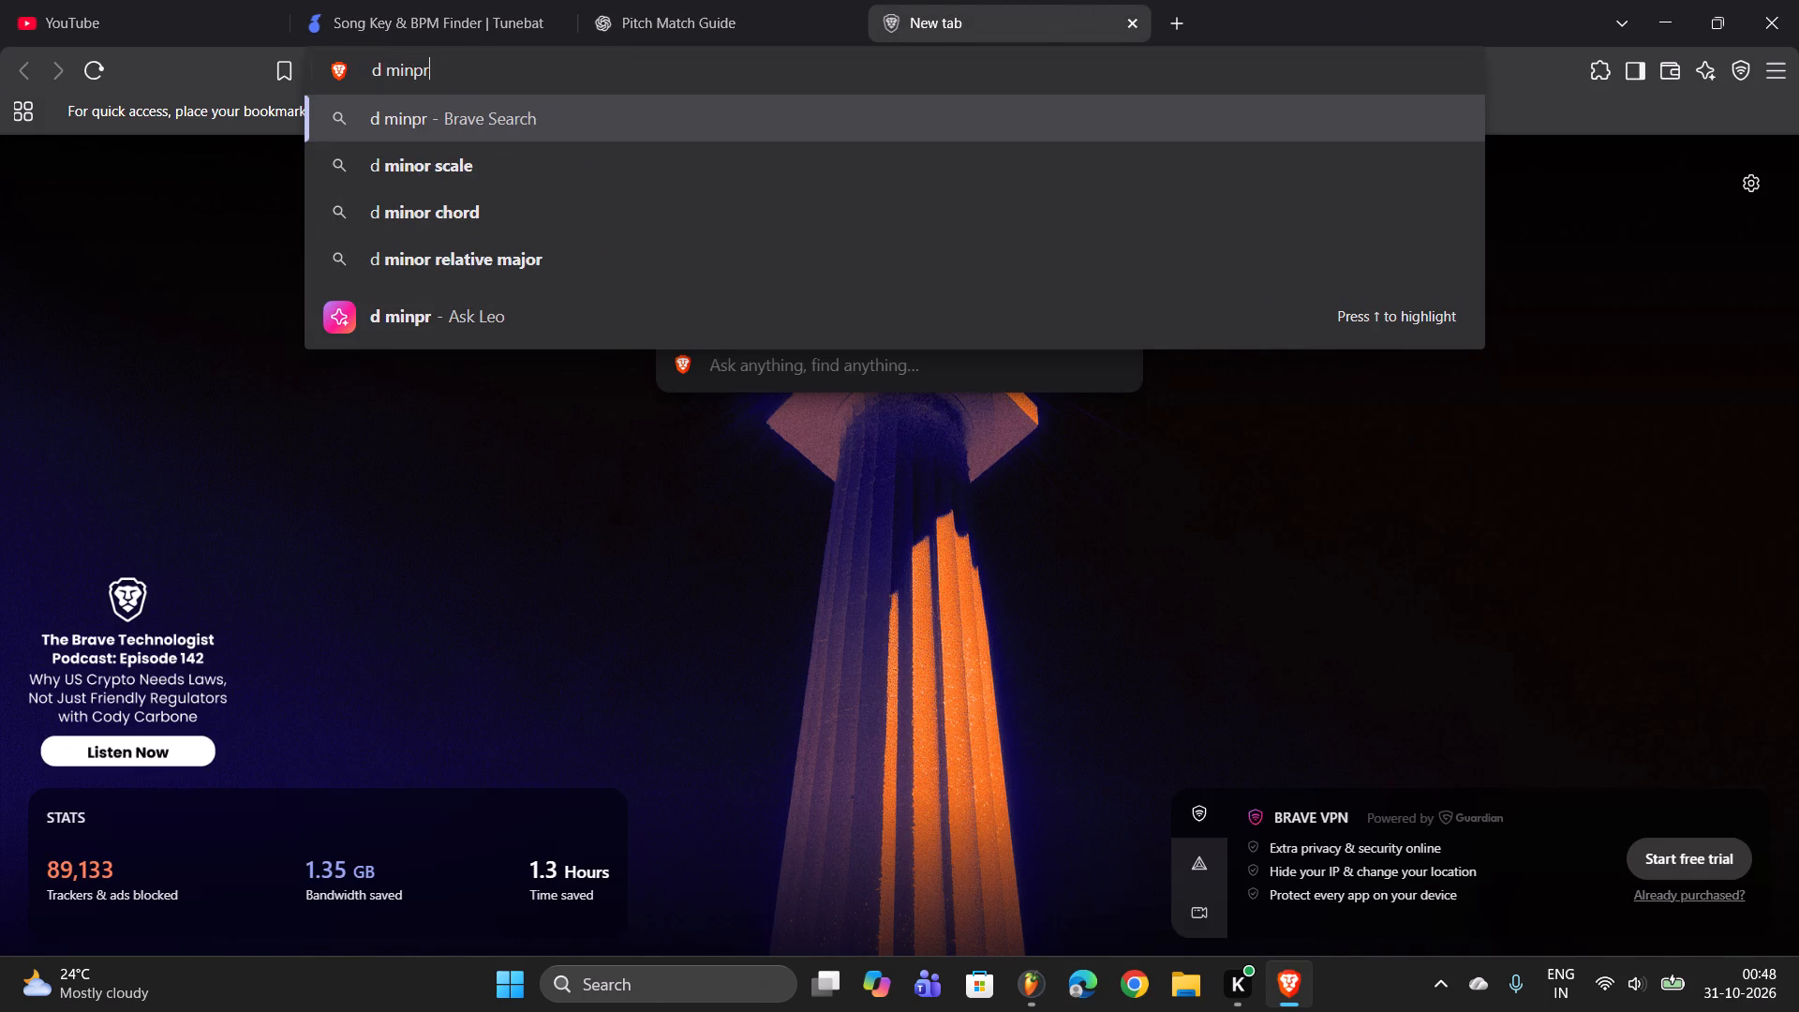
pyautogui.press('BackSpace')
pyautogui.write('or key')
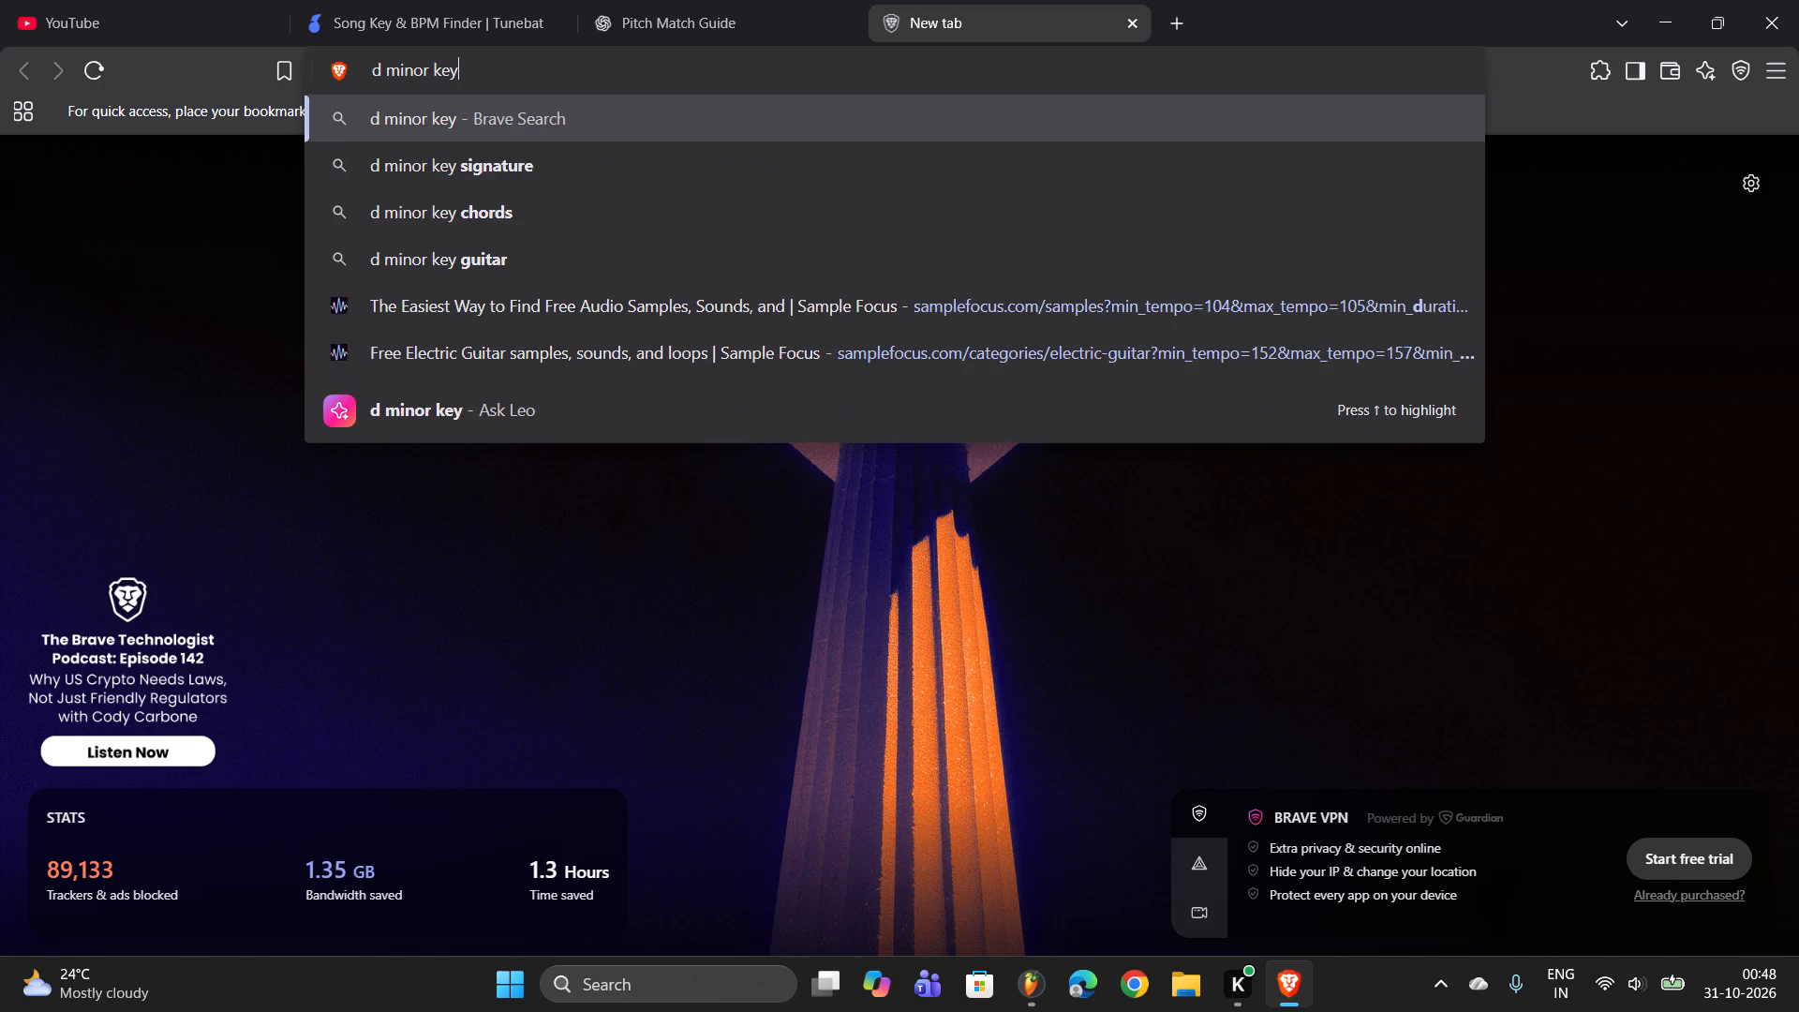